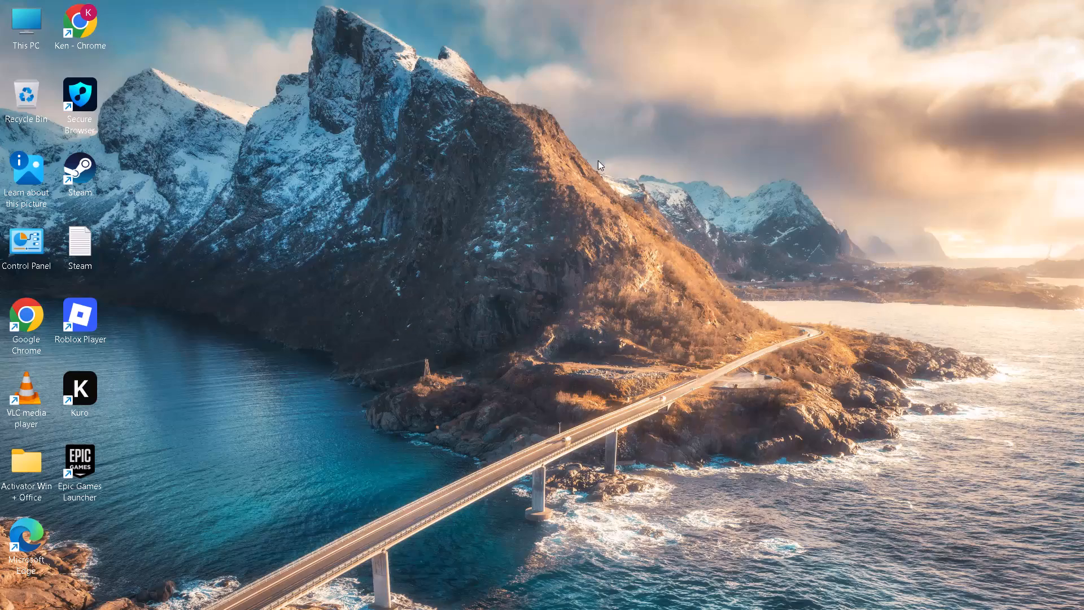
Launch the Kuro application from its desktop shortcut.
click(77, 411)
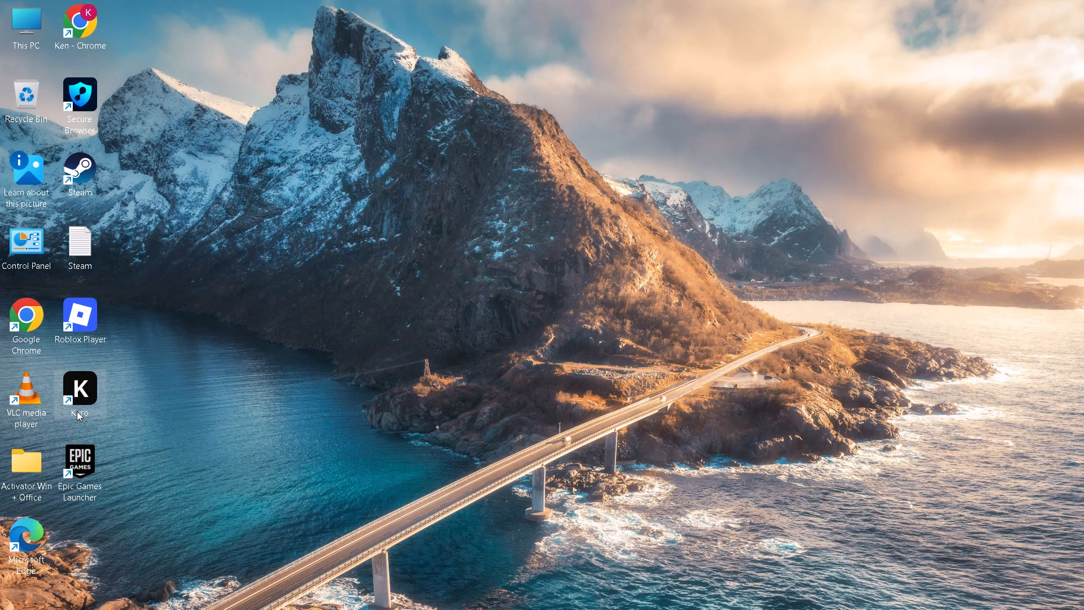
double_click(77, 411)
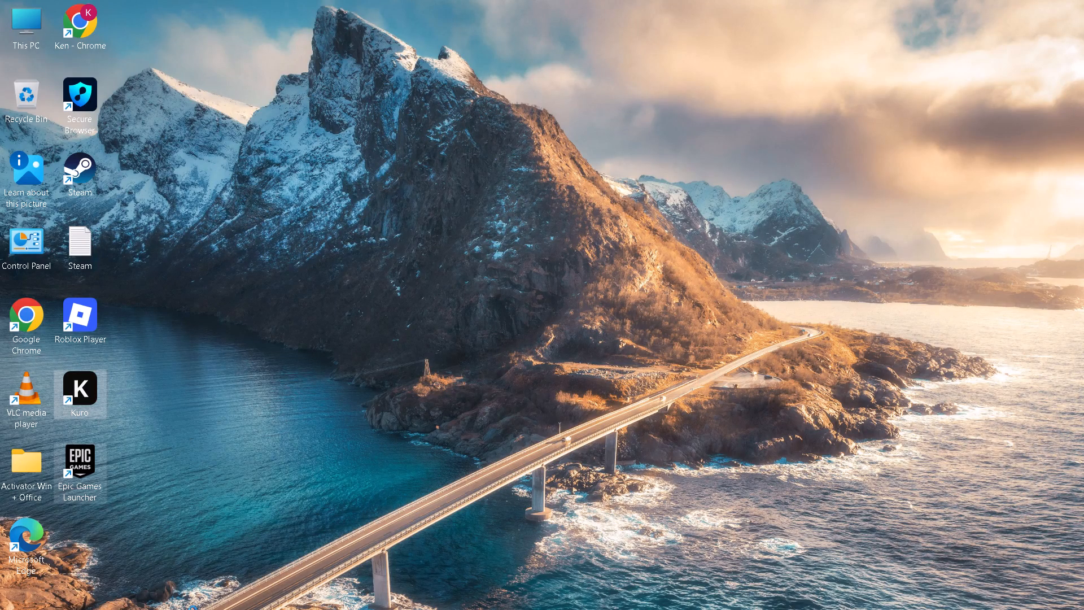
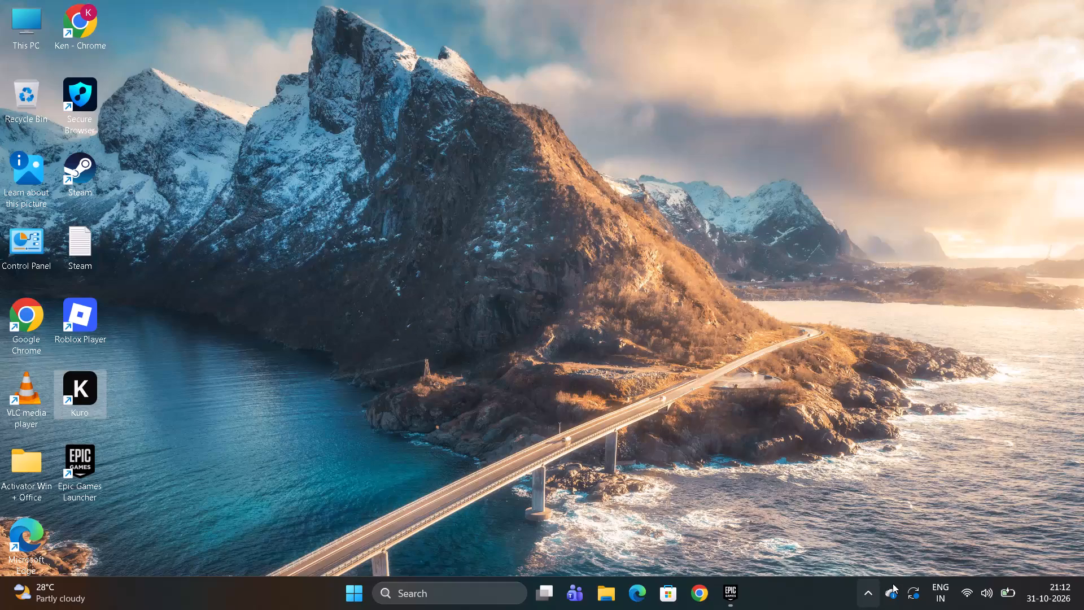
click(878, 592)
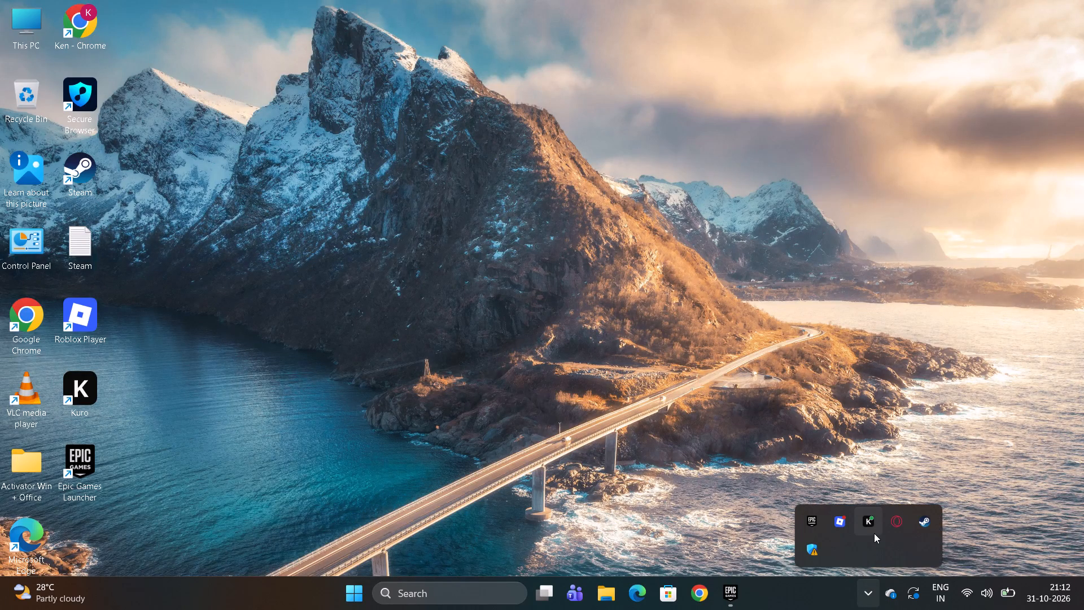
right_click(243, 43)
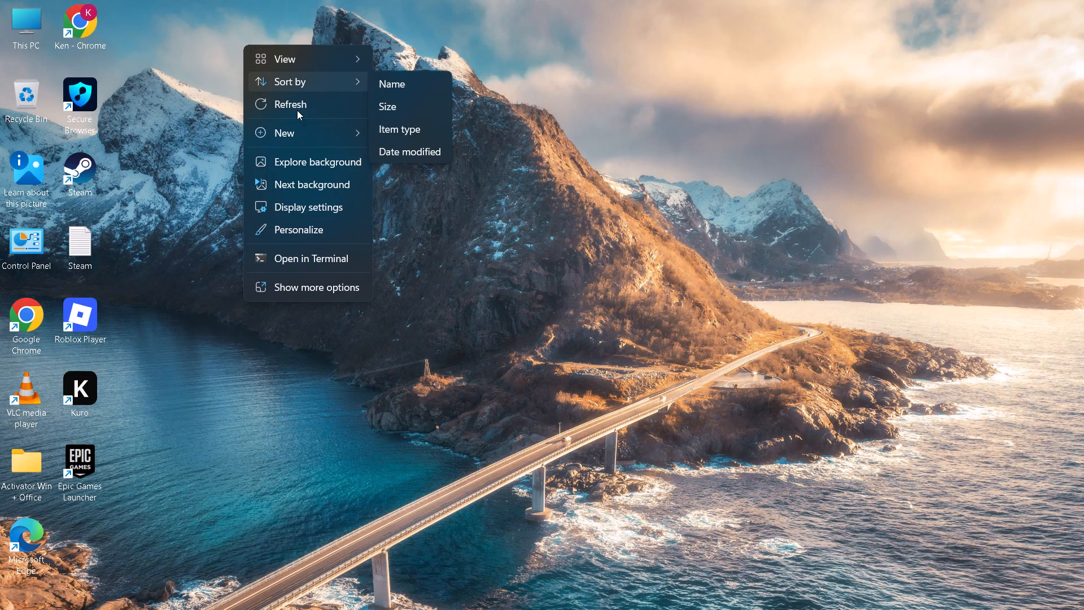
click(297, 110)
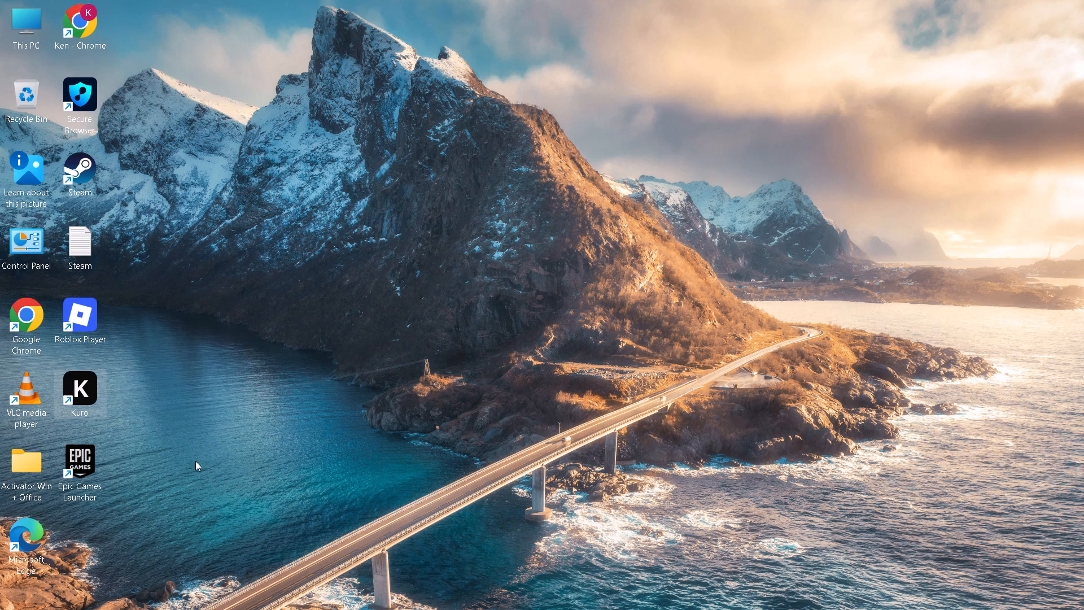
Launch Google Chrome from its desktop shortcut.
double_click(35, 332)
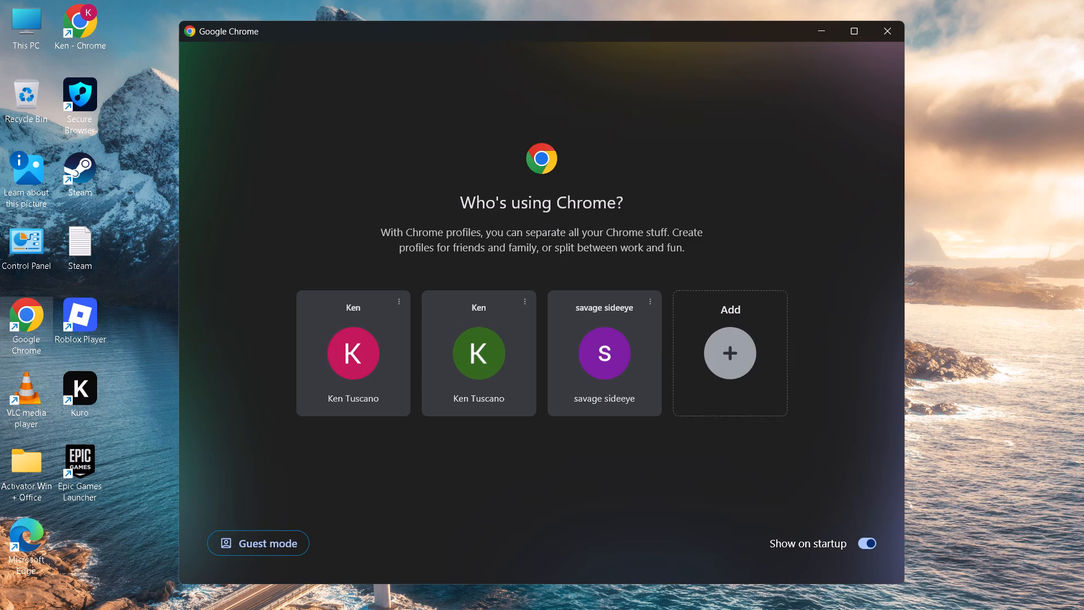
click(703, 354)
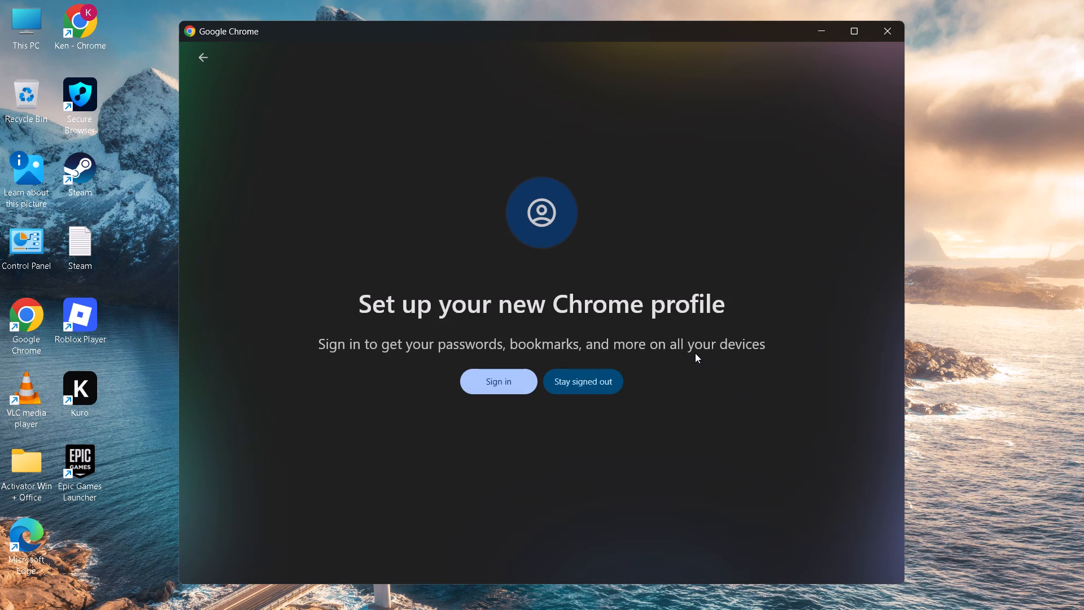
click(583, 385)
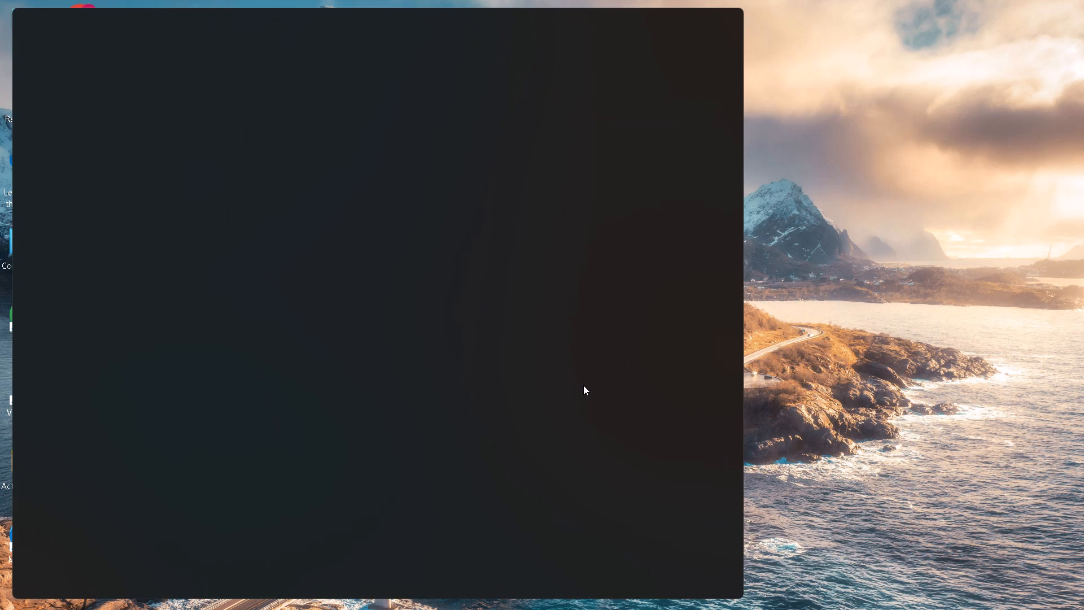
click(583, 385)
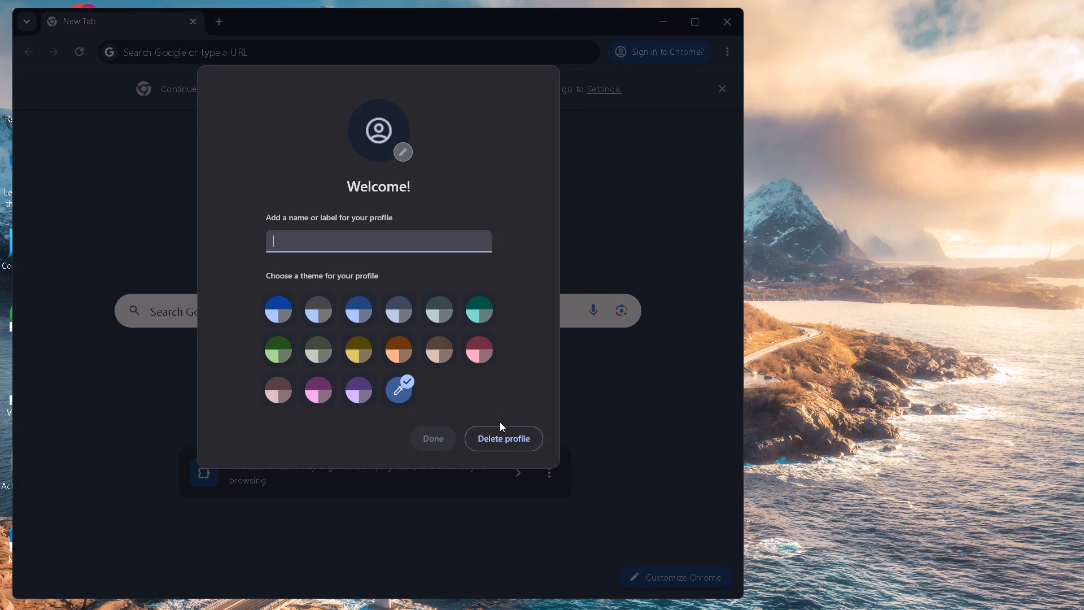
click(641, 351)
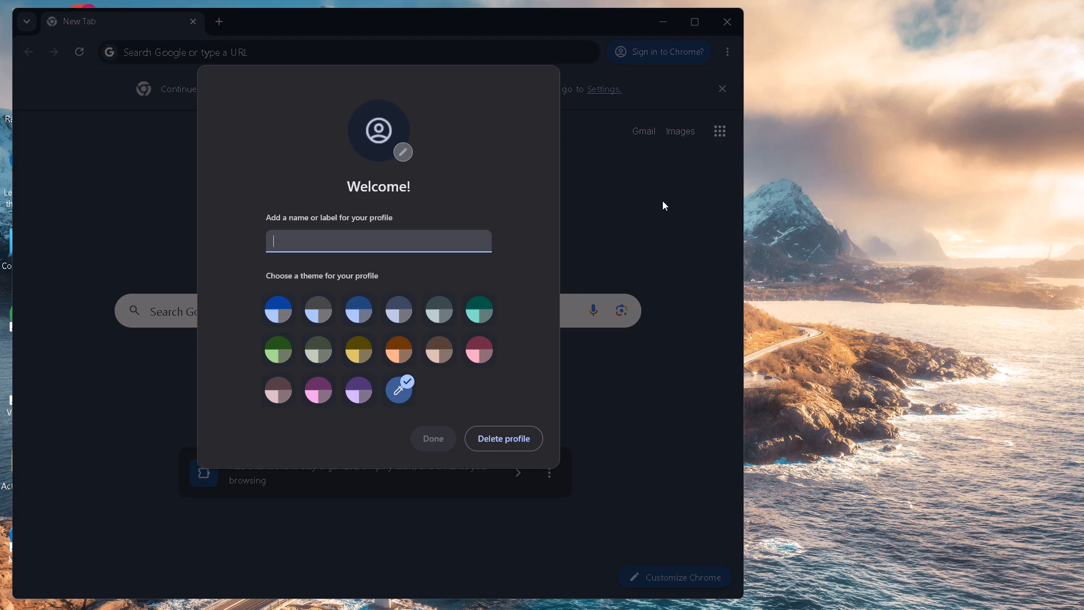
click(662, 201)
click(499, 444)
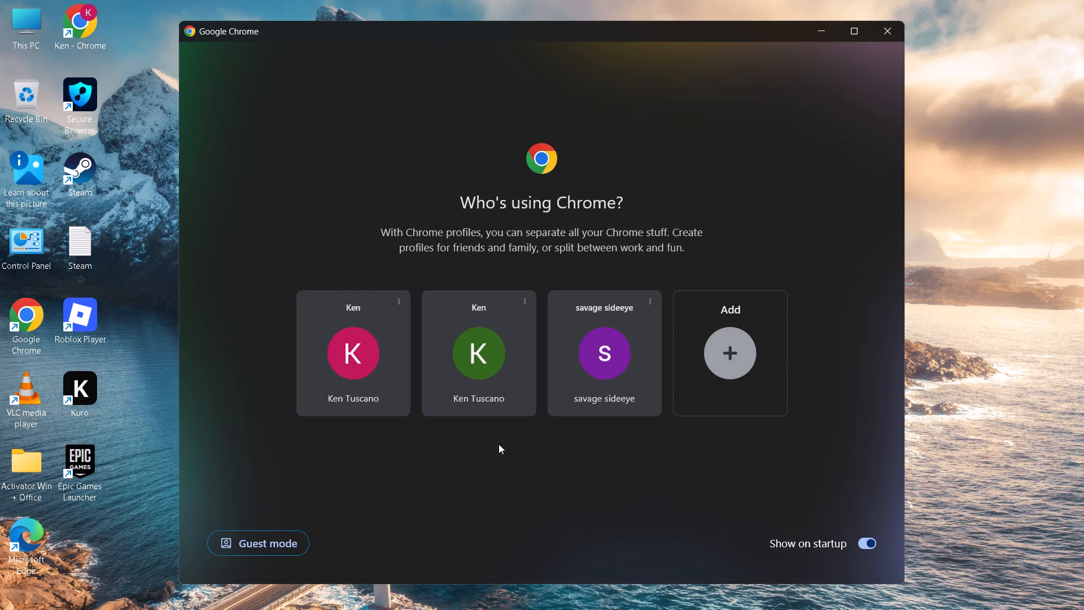
Open a guest browsing window from the Chrome profile chooser.
click(275, 538)
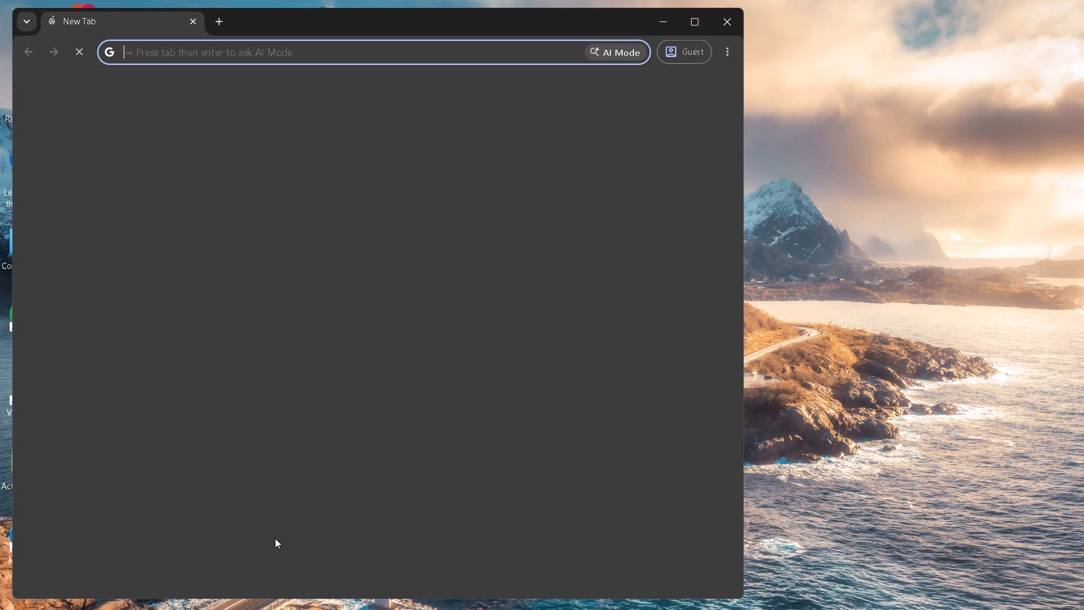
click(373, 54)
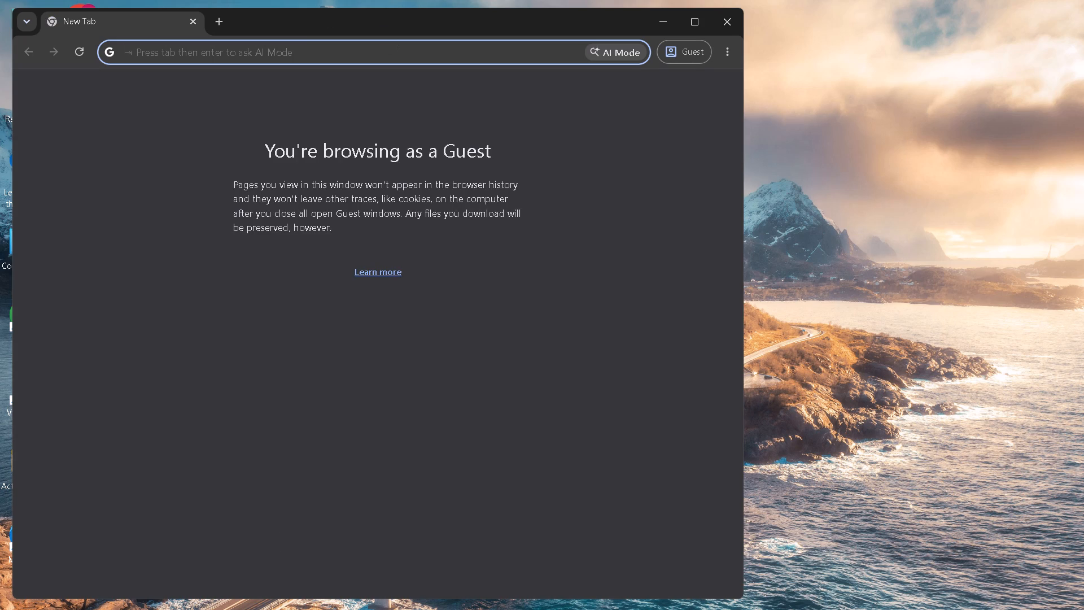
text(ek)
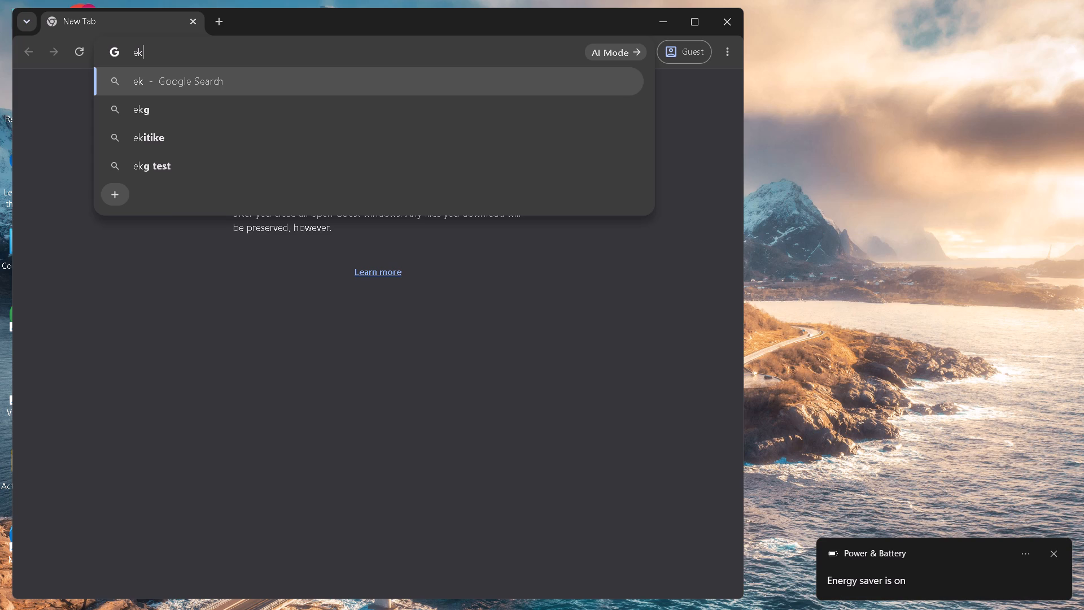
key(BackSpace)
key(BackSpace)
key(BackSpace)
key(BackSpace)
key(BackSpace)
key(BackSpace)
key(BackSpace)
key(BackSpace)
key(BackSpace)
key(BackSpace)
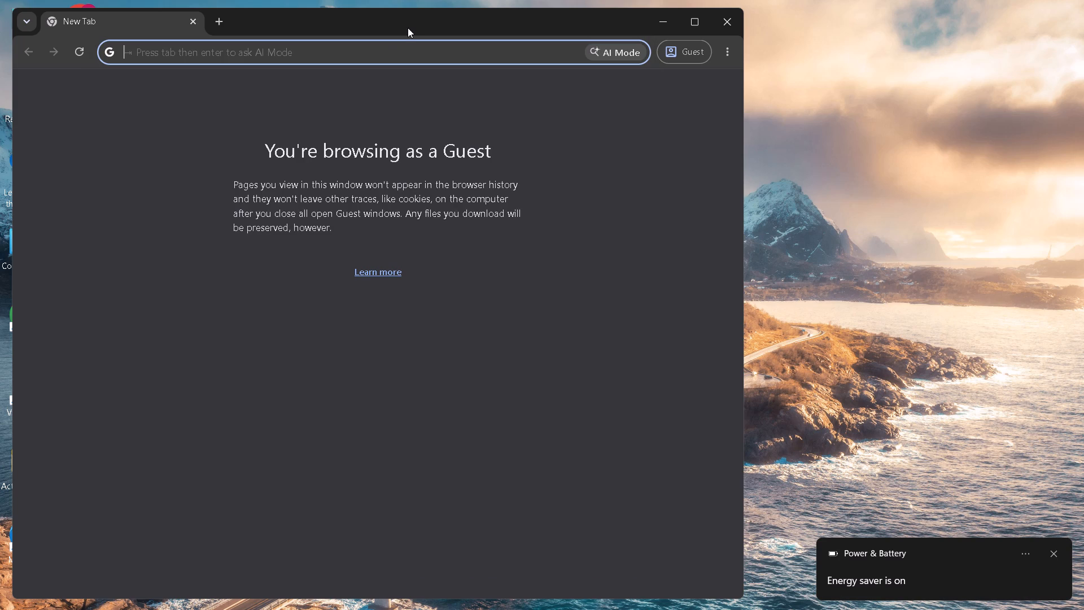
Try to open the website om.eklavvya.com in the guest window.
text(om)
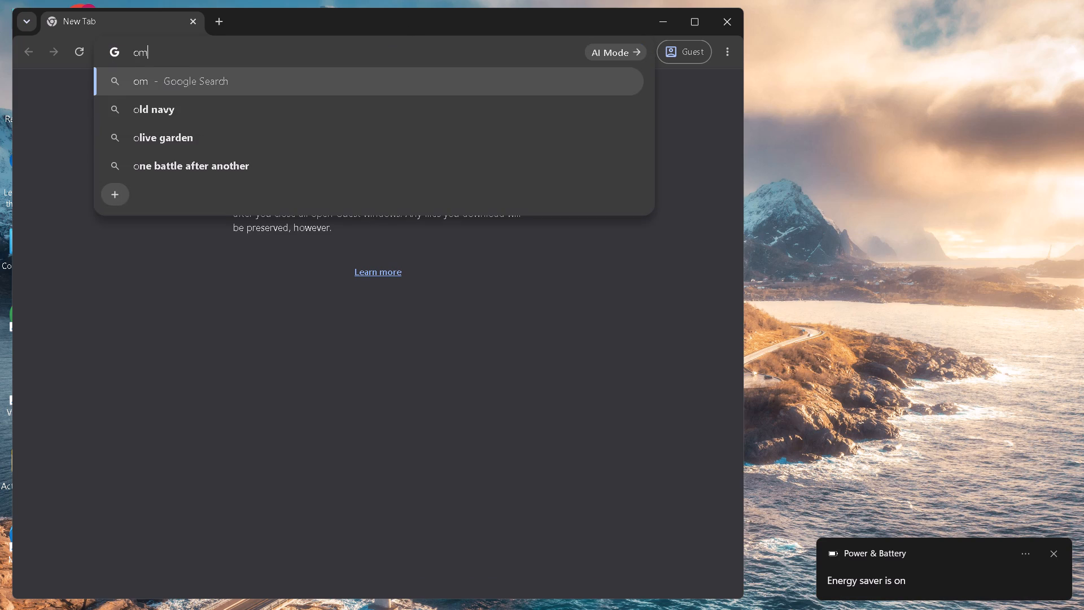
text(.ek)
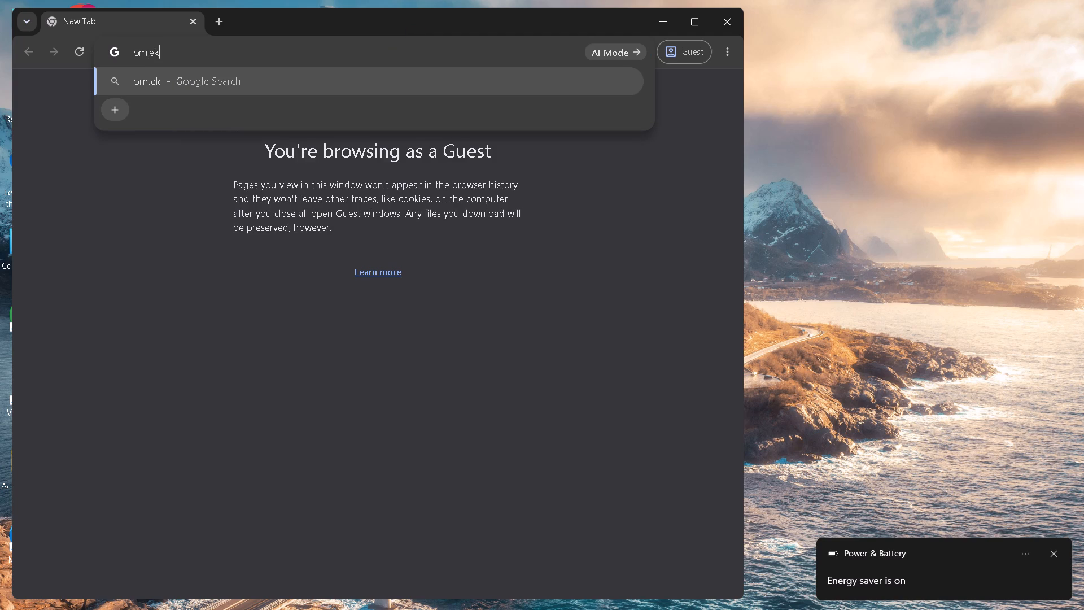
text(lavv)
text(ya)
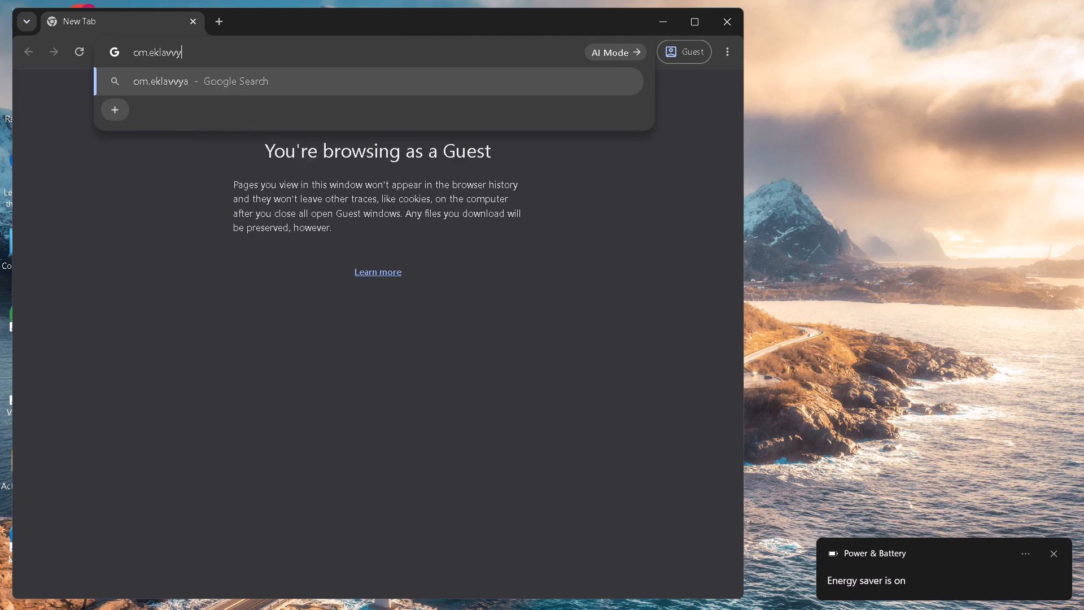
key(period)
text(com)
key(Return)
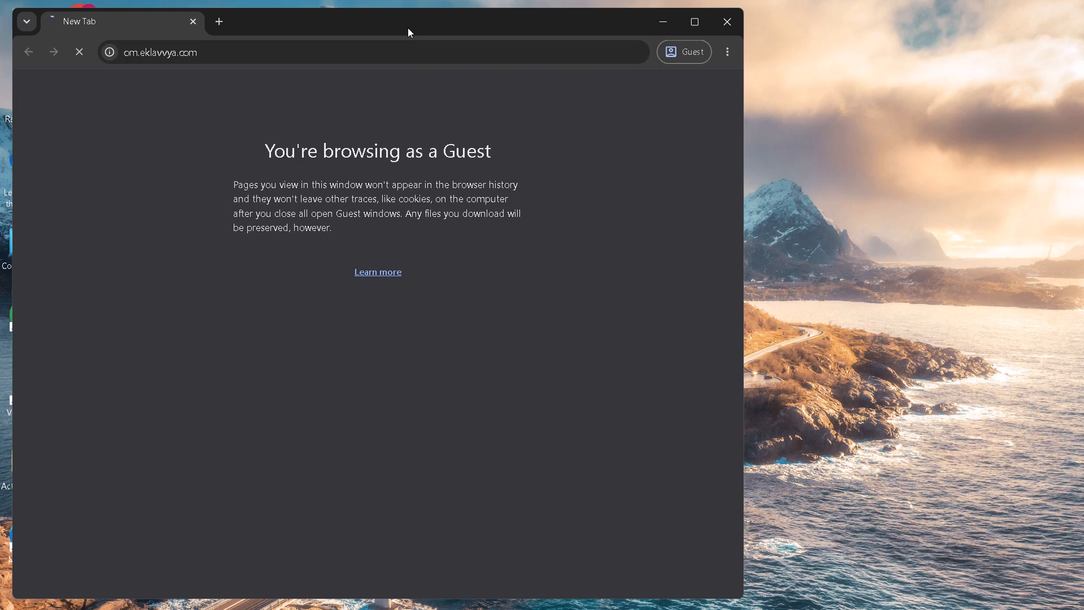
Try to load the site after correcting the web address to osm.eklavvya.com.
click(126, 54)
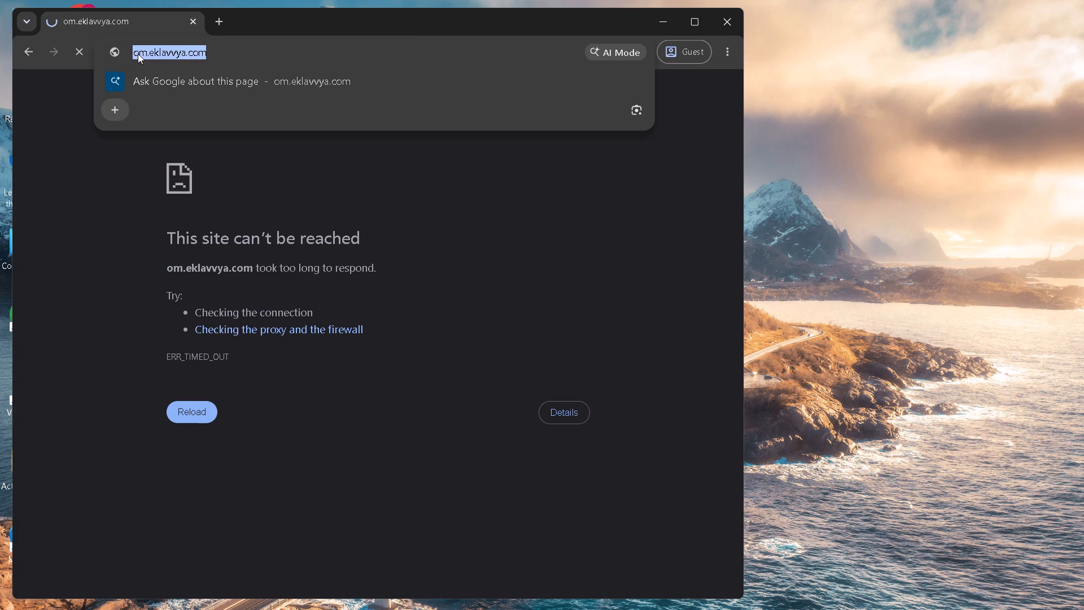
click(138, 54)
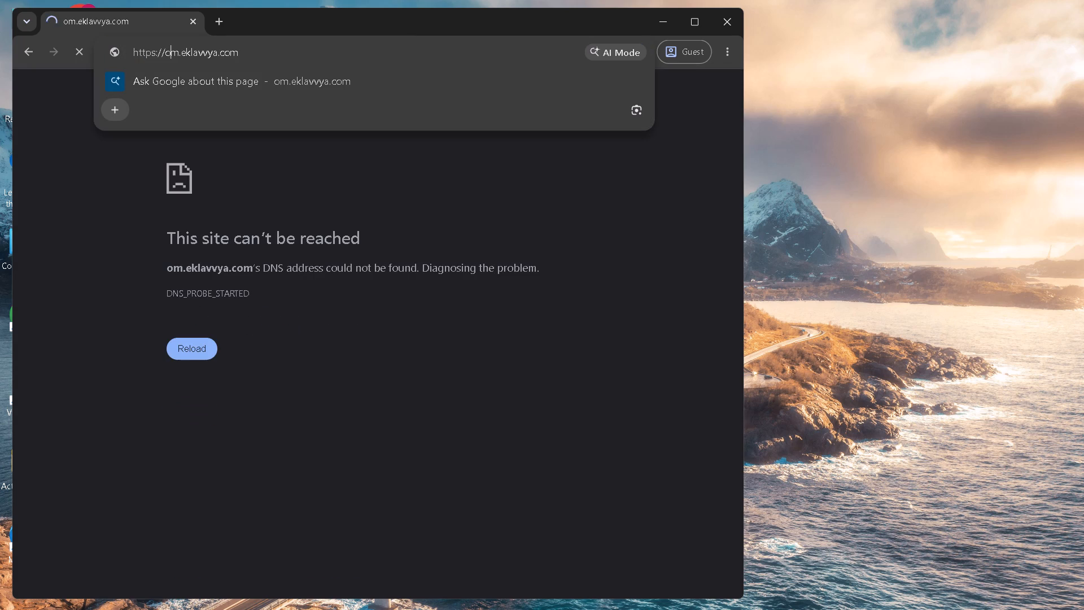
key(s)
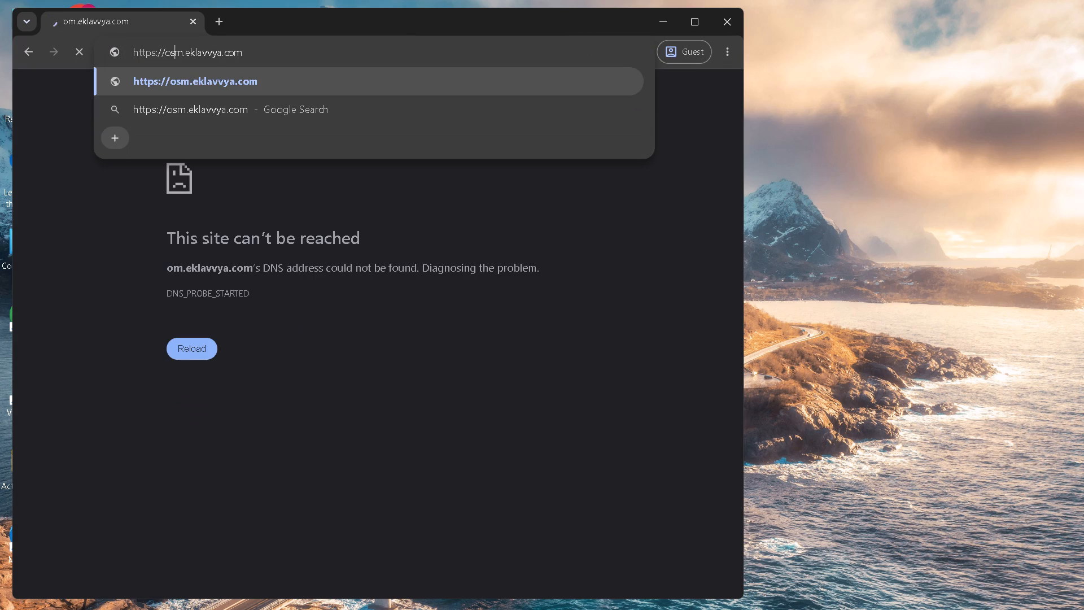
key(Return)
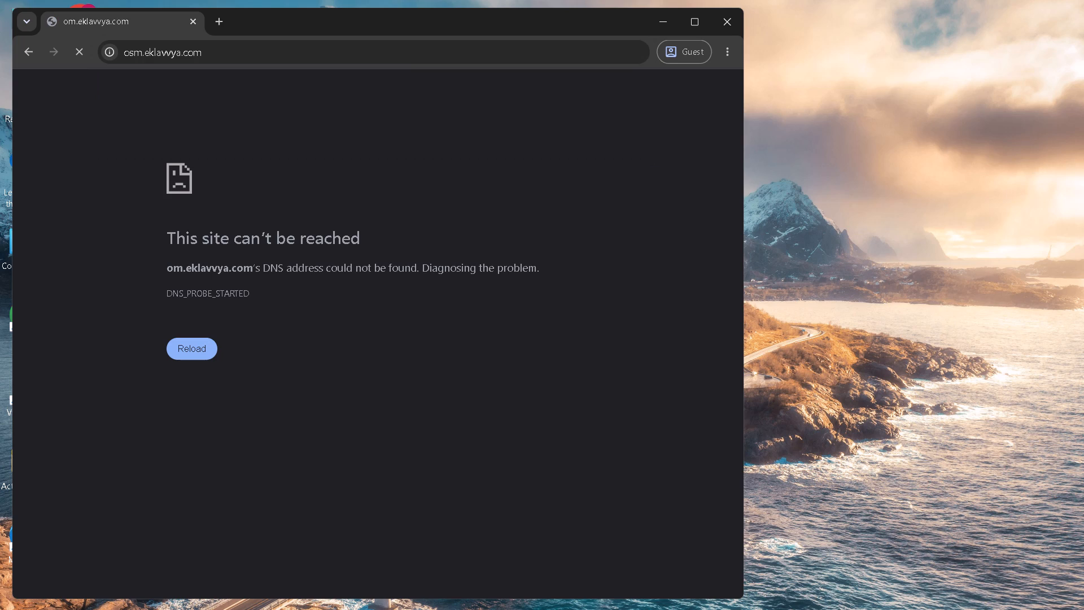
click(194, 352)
Enter the full web address osm.eklavvya.com again and load it in the same tab.
click(133, 58)
key(s)
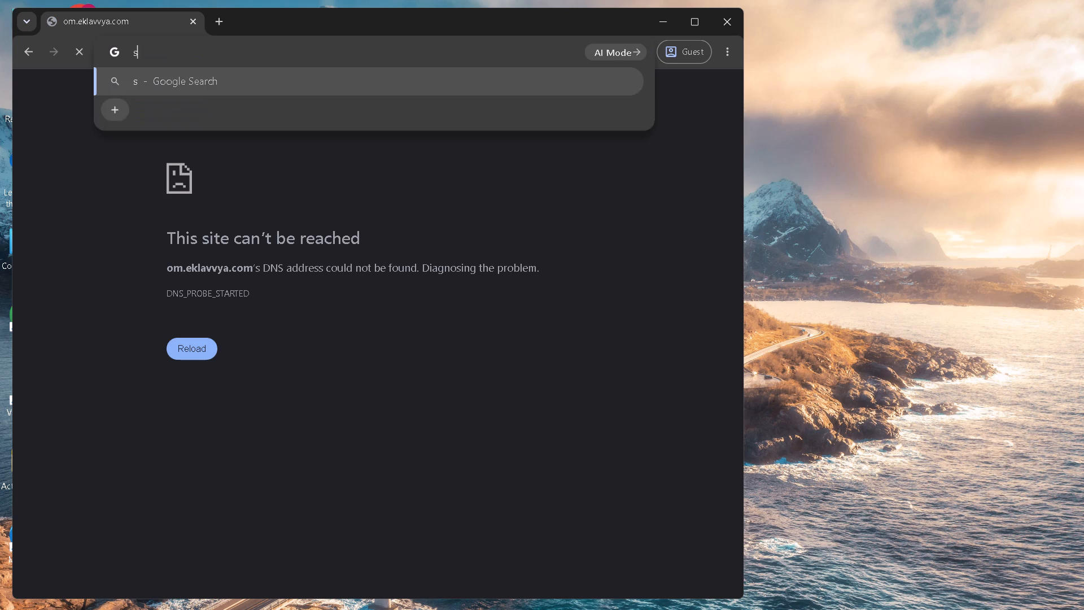
key(BackSpace)
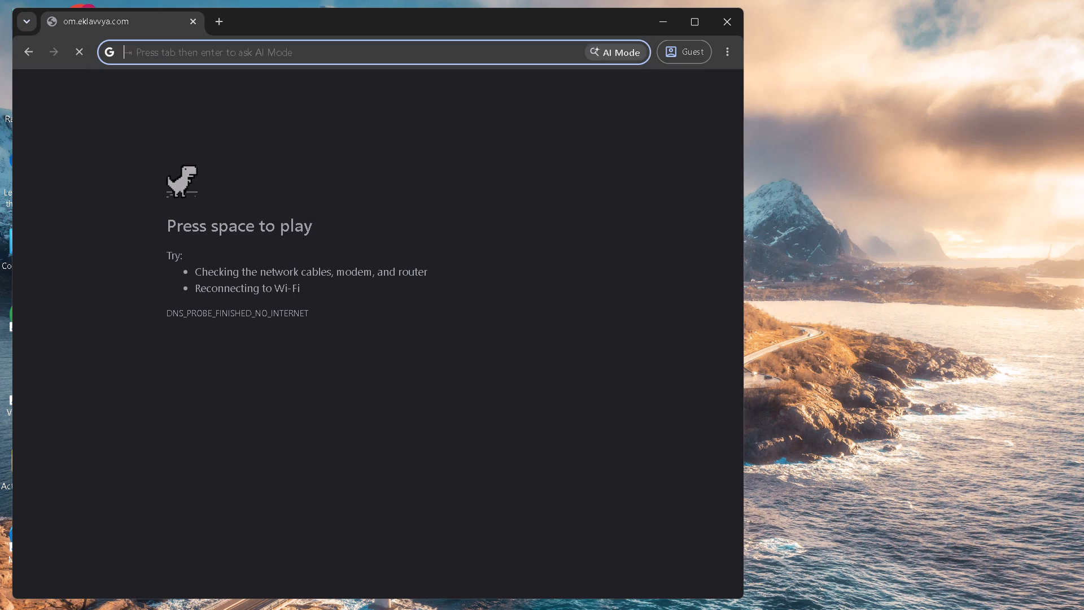
key(o)
key(m)
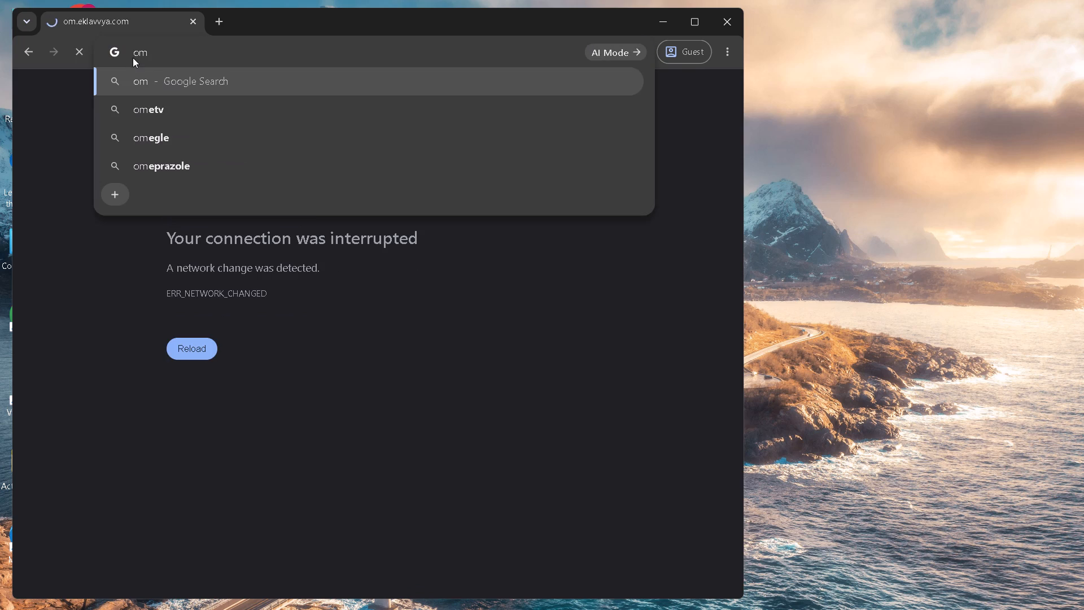
key(BackSpace)
key(s)
text(m.eklavvya)
text(.com)
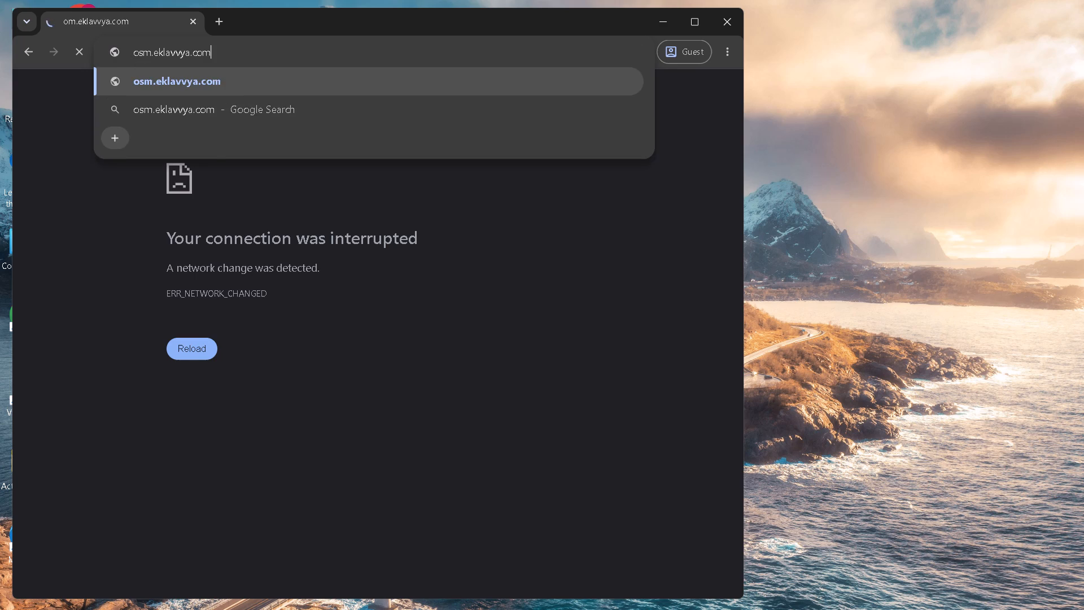
key(Return)
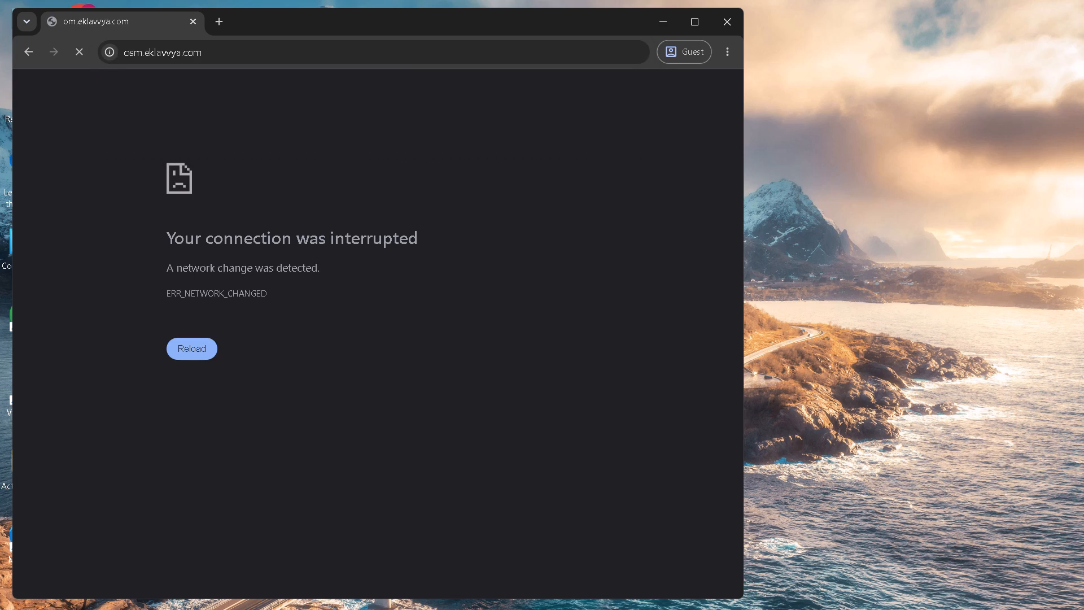
Try to reload the osm.eklavvya.com page.
scroll(51, 312, left, 1)
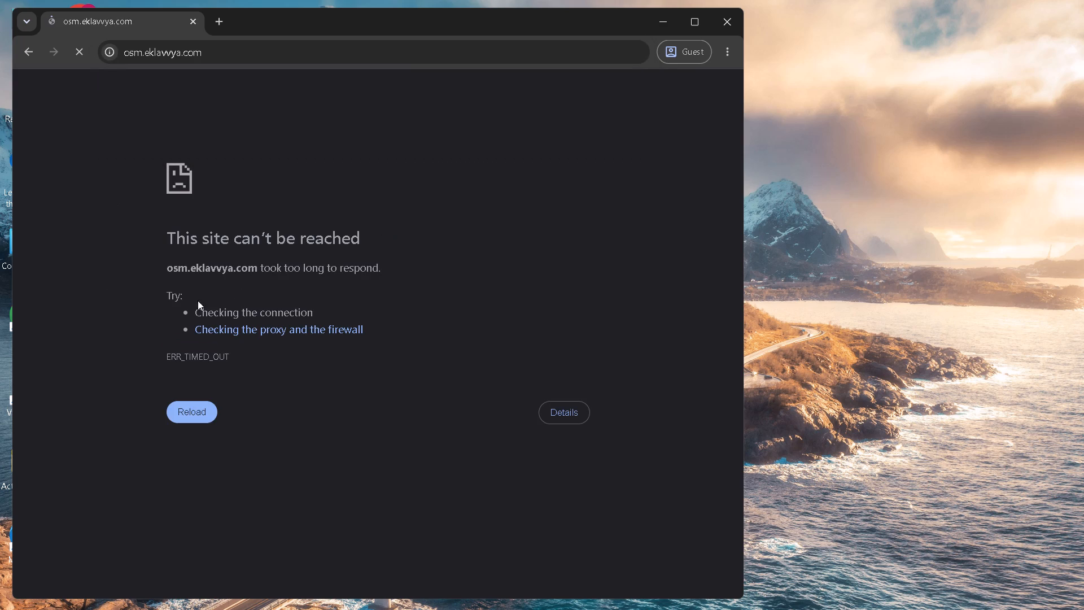
click(189, 413)
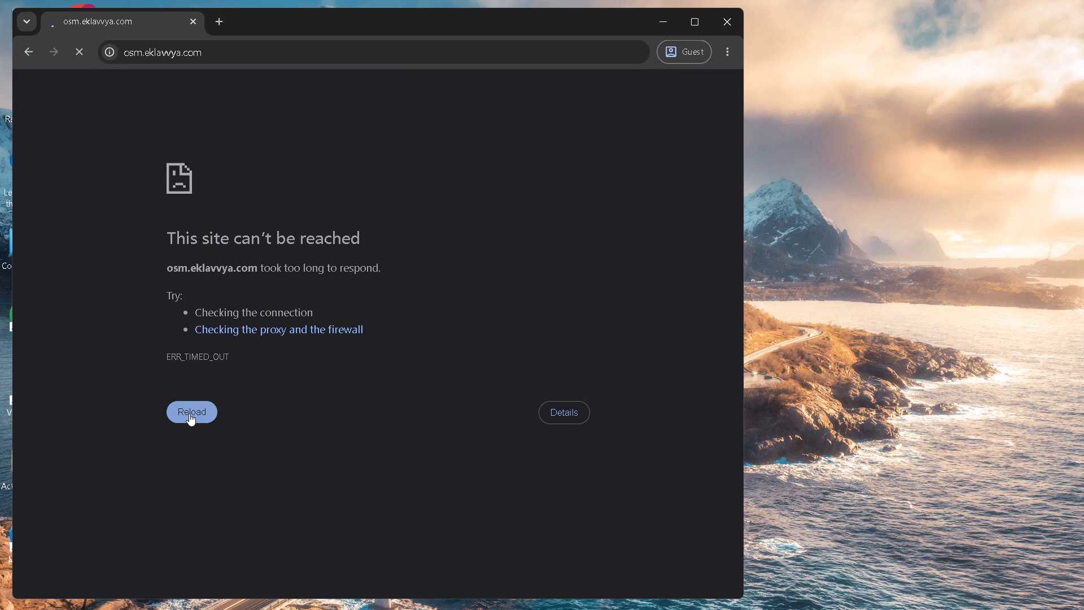
click(189, 413)
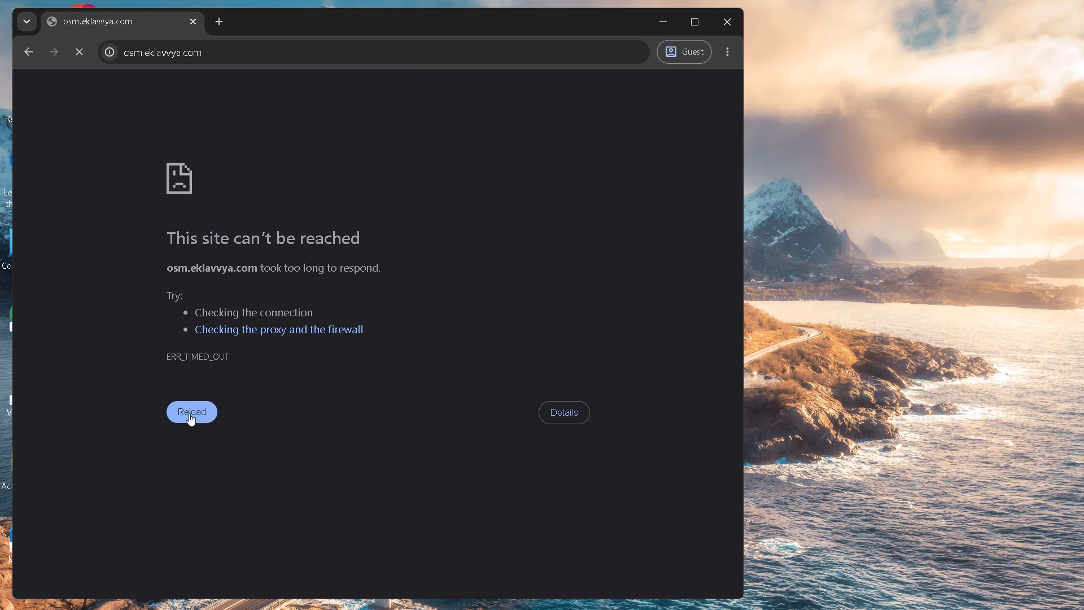
double_click(189, 413)
Open a new tab in the guest window and load osm.eklavvya.com in it.
click(220, 27)
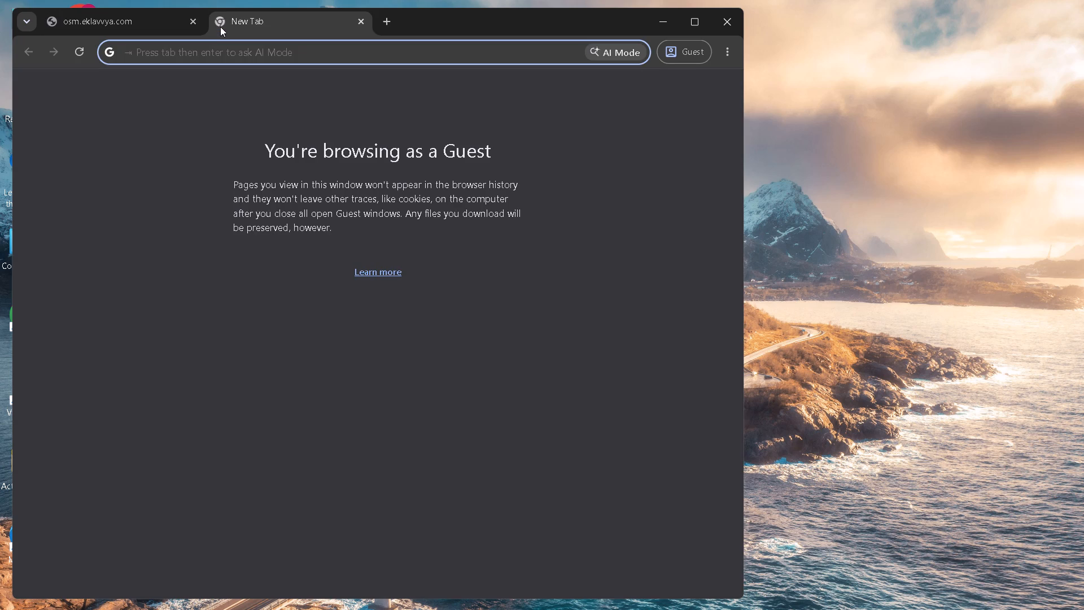
key(o)
key(s)
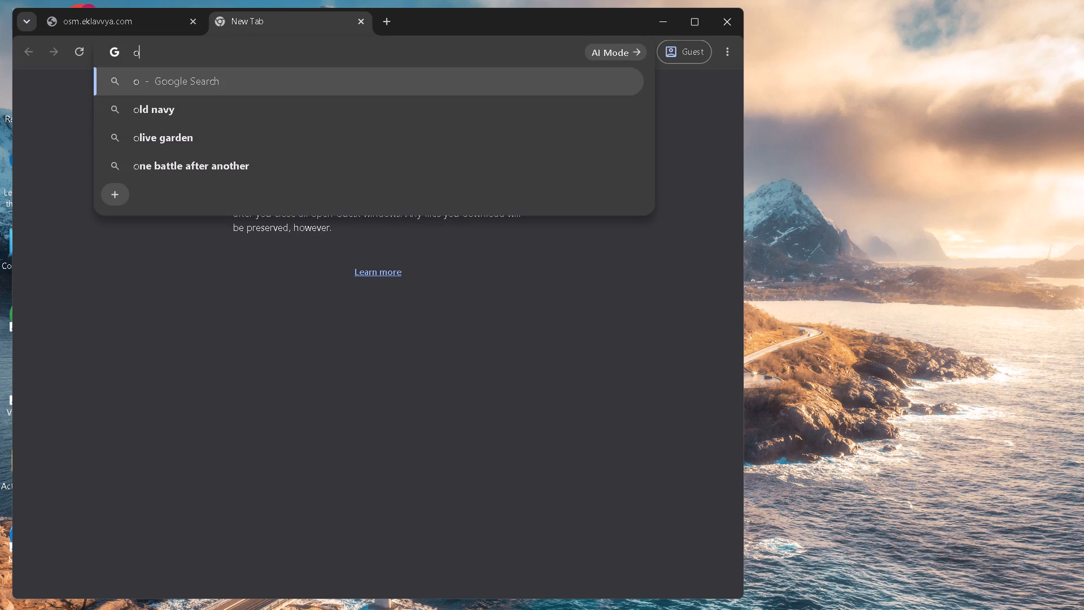
key(m)
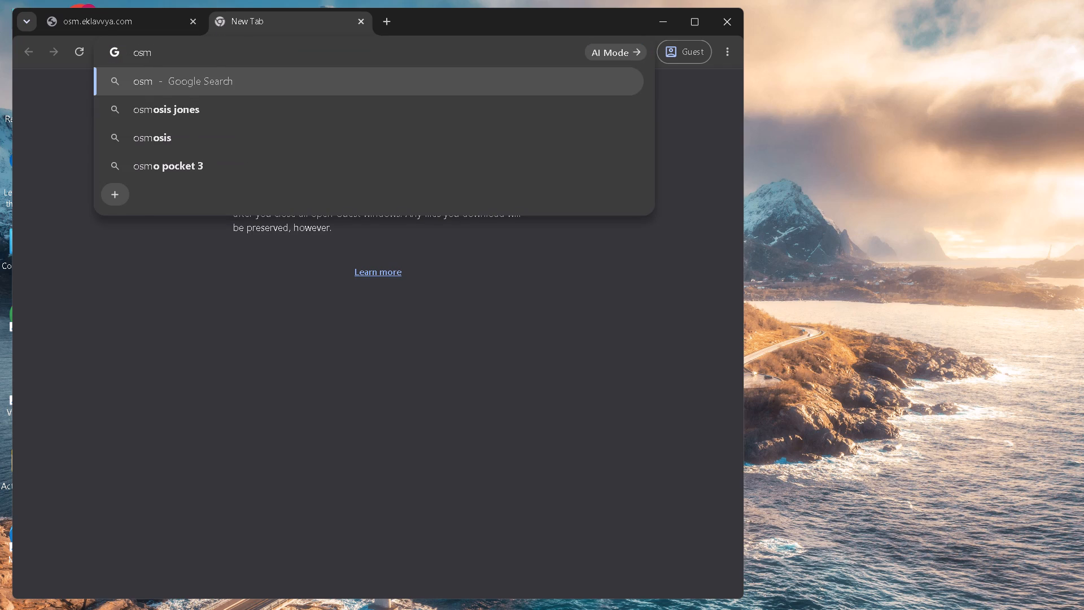
key(period)
text(ek)
key(l)
key(a)
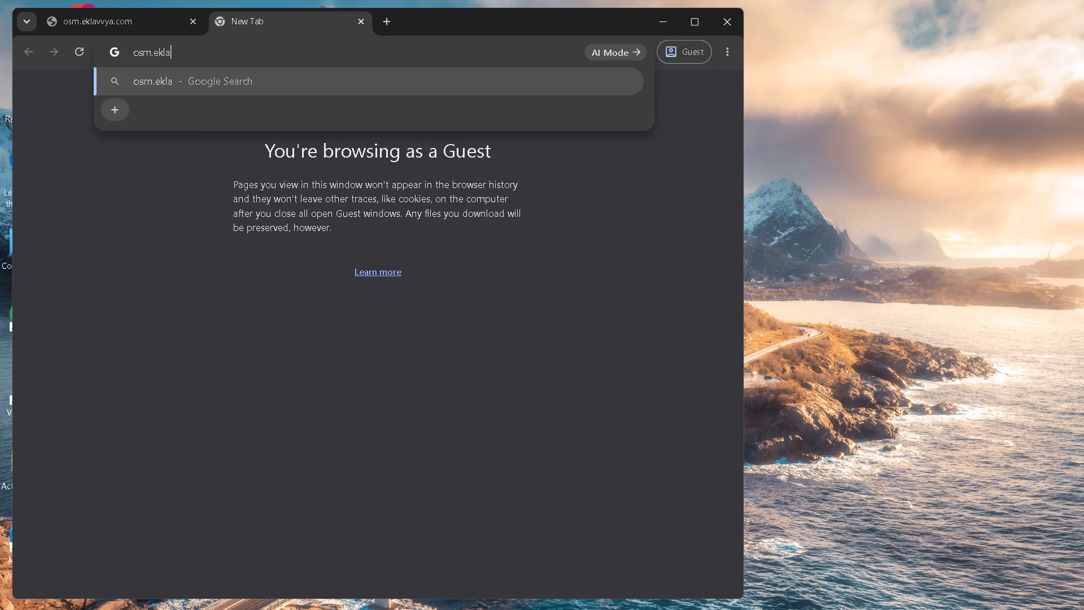
text(vvya)
text(.com)
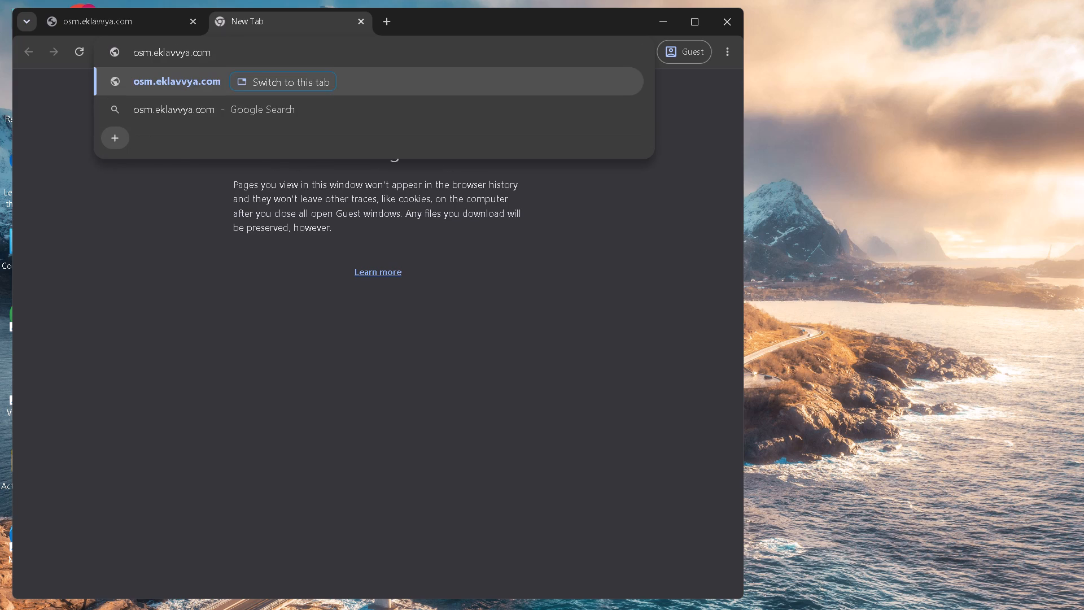
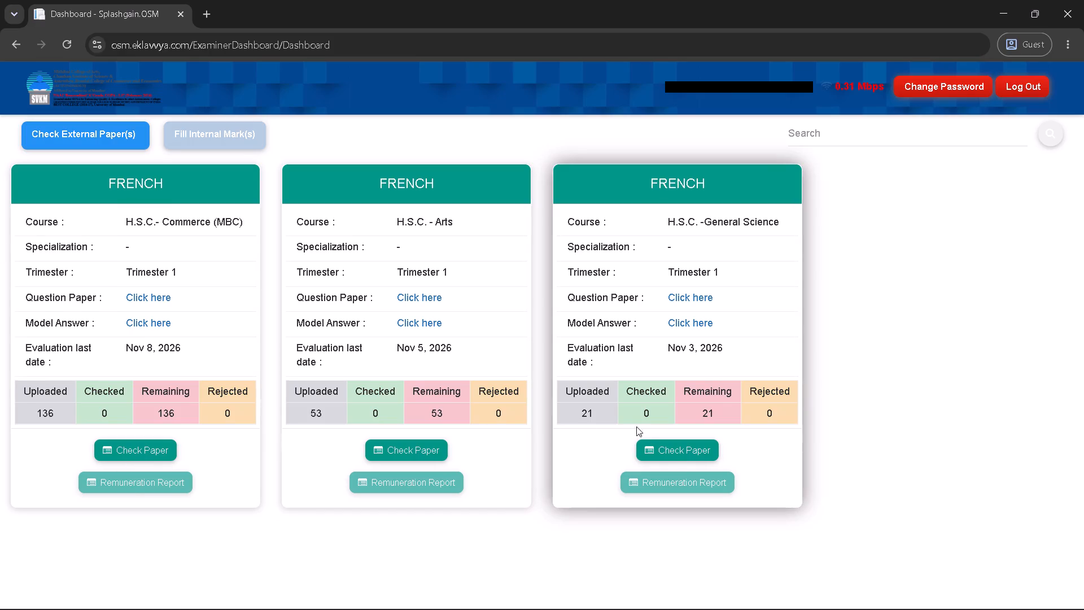
click(675, 448)
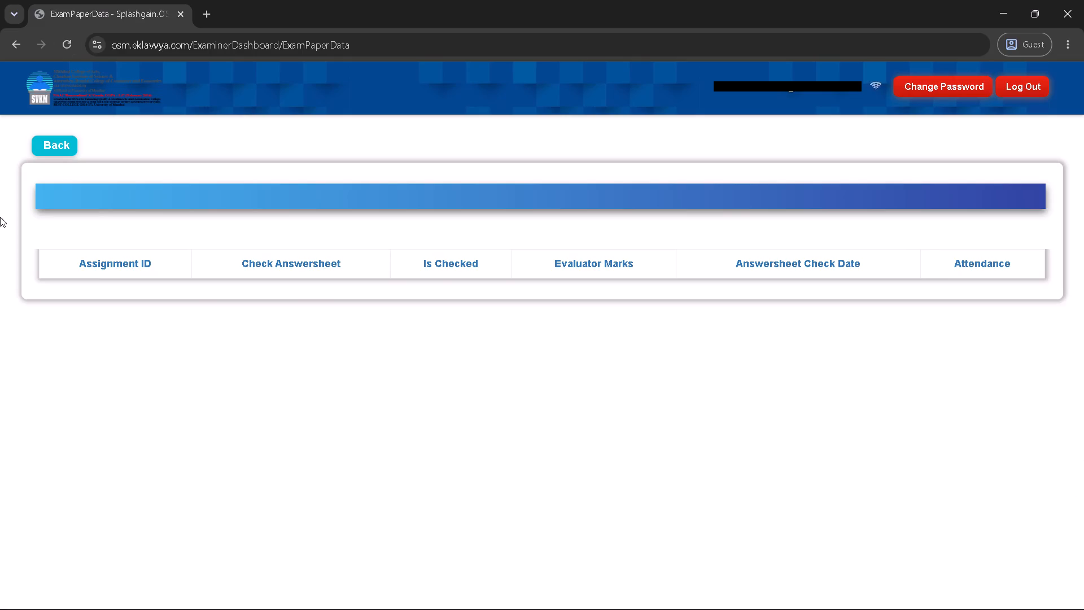
click(273, 263)
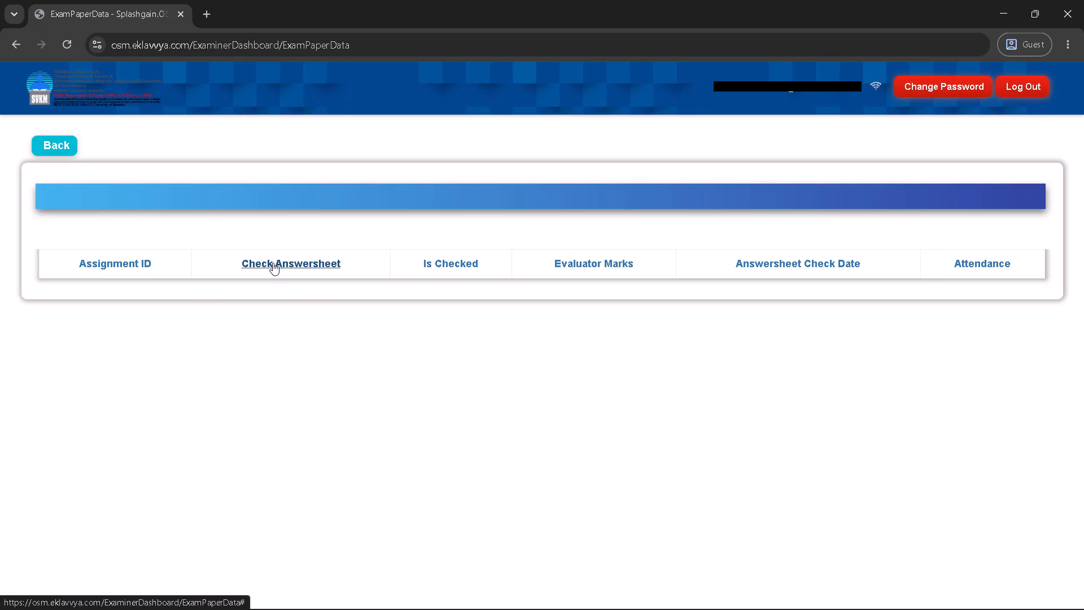
click(273, 263)
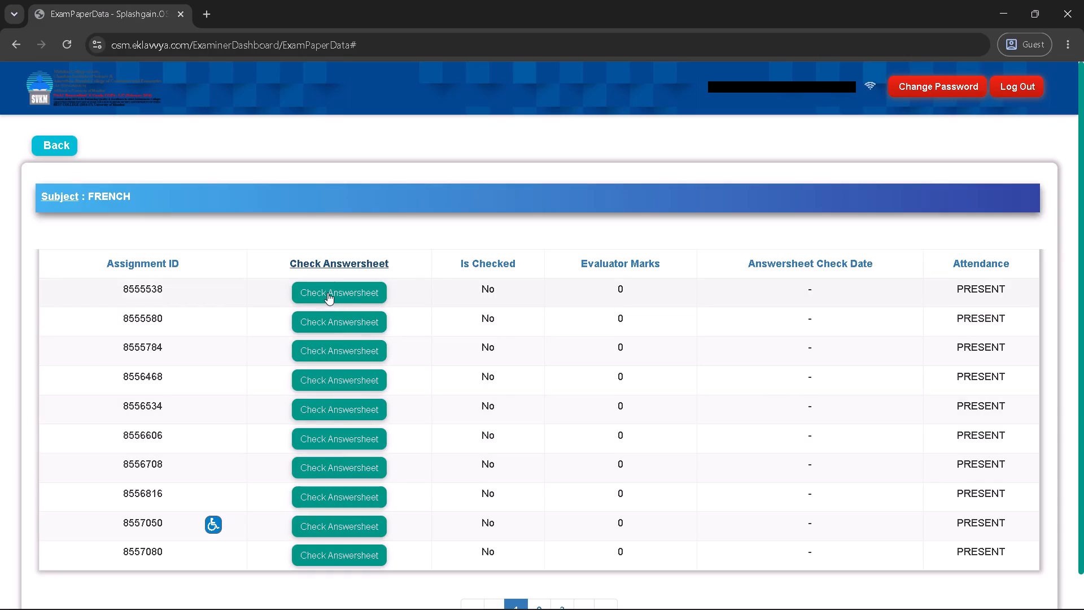
click(327, 293)
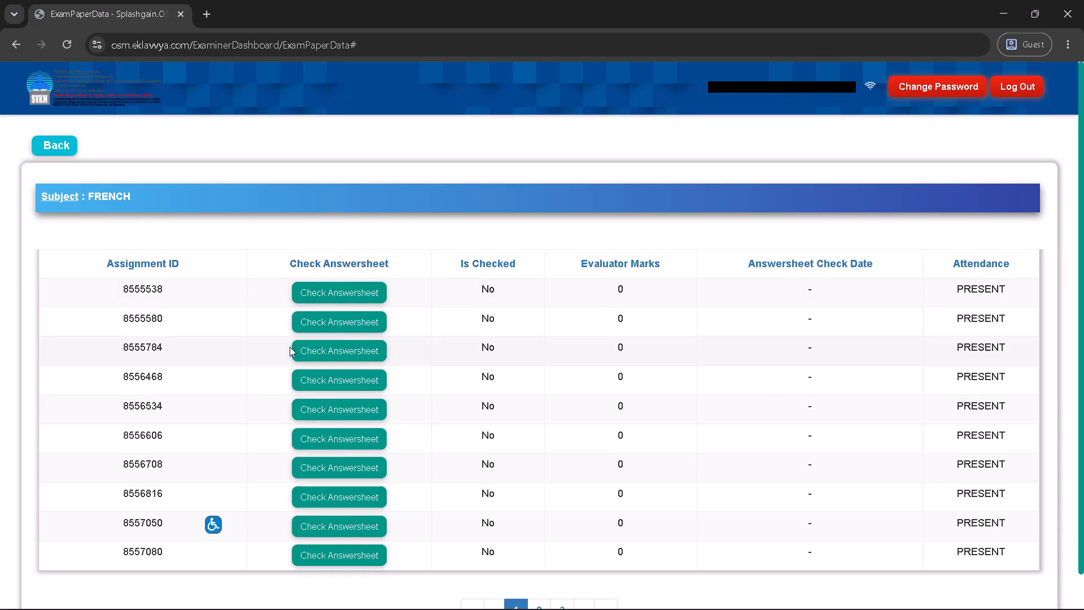
click(323, 289)
scroll(444, 419, down, 4)
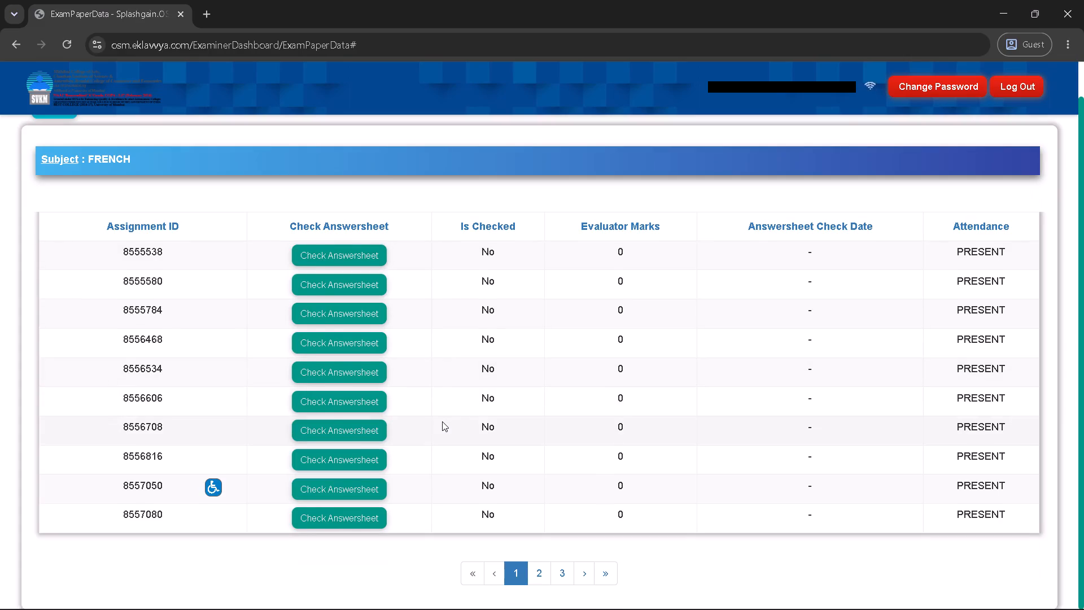
scroll(442, 421, up, 2)
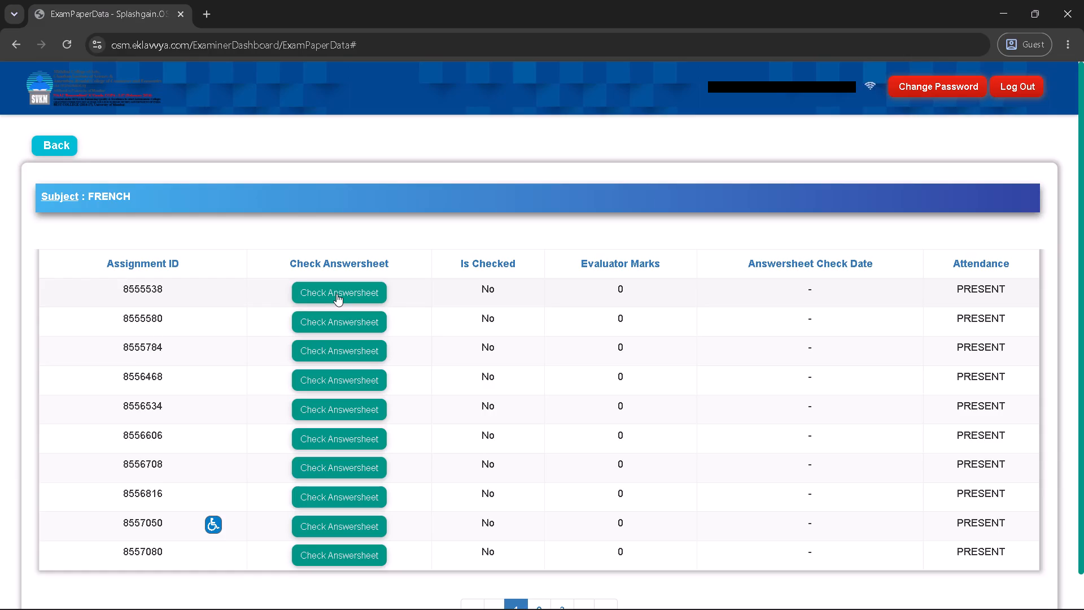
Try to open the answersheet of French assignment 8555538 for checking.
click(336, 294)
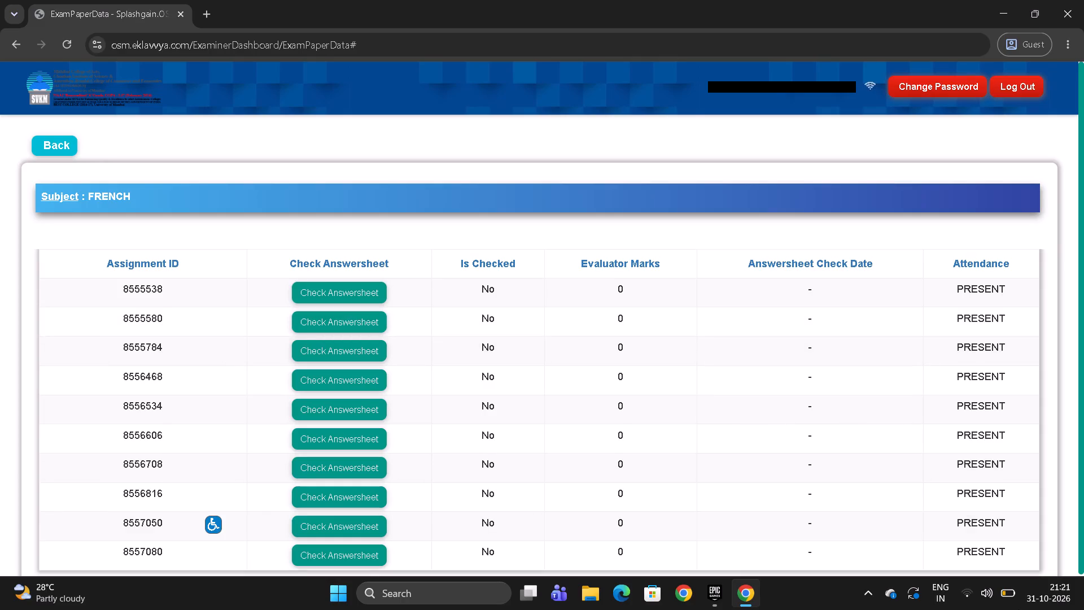
Switch the computer's Wi-Fi connection to the ATMIYATA network.
click(968, 596)
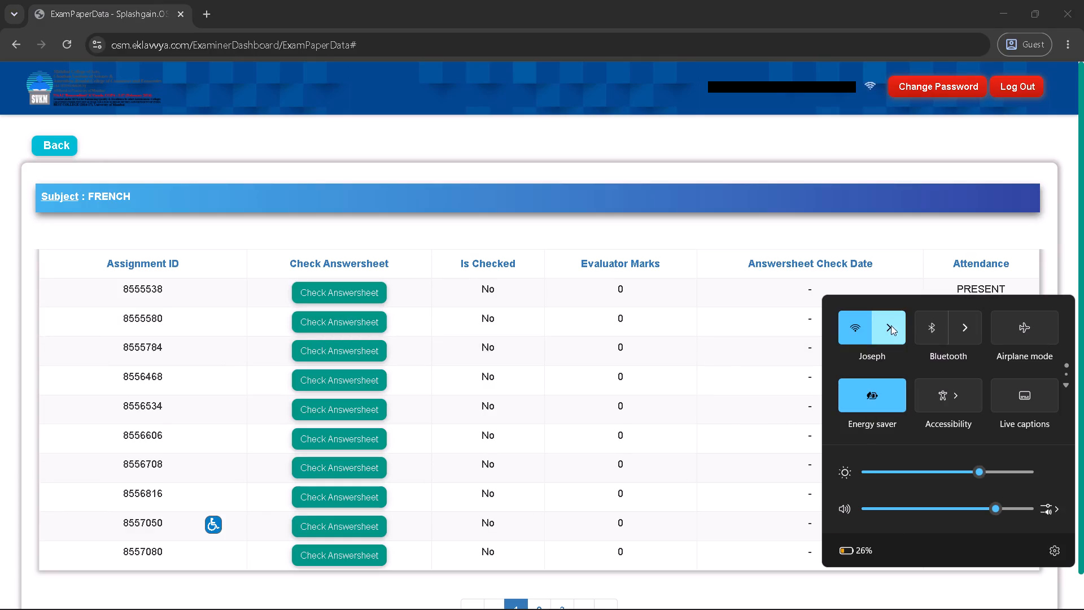
click(891, 326)
click(903, 416)
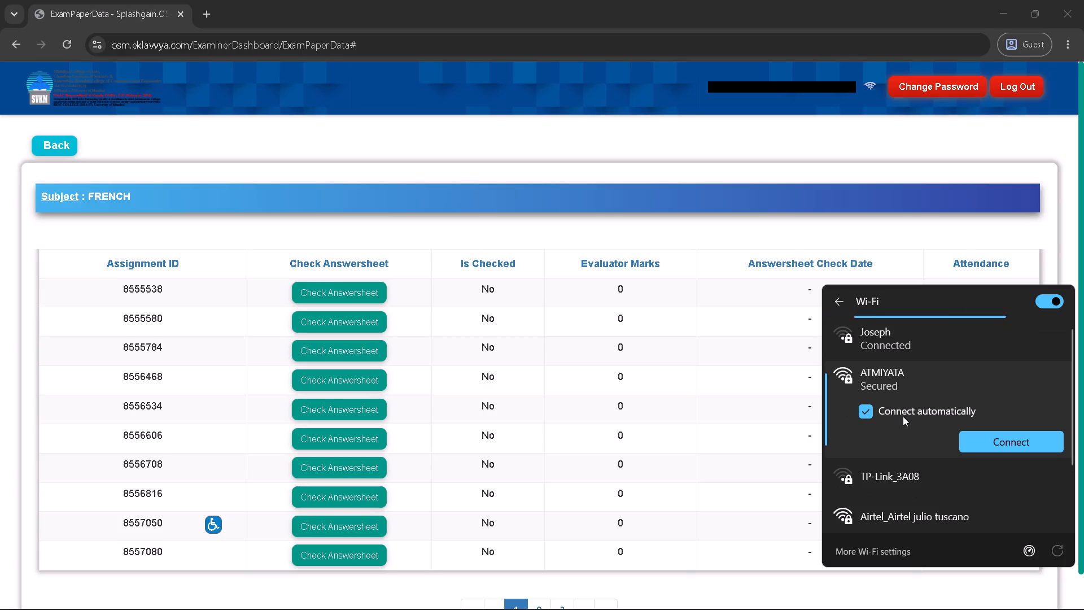
click(1012, 434)
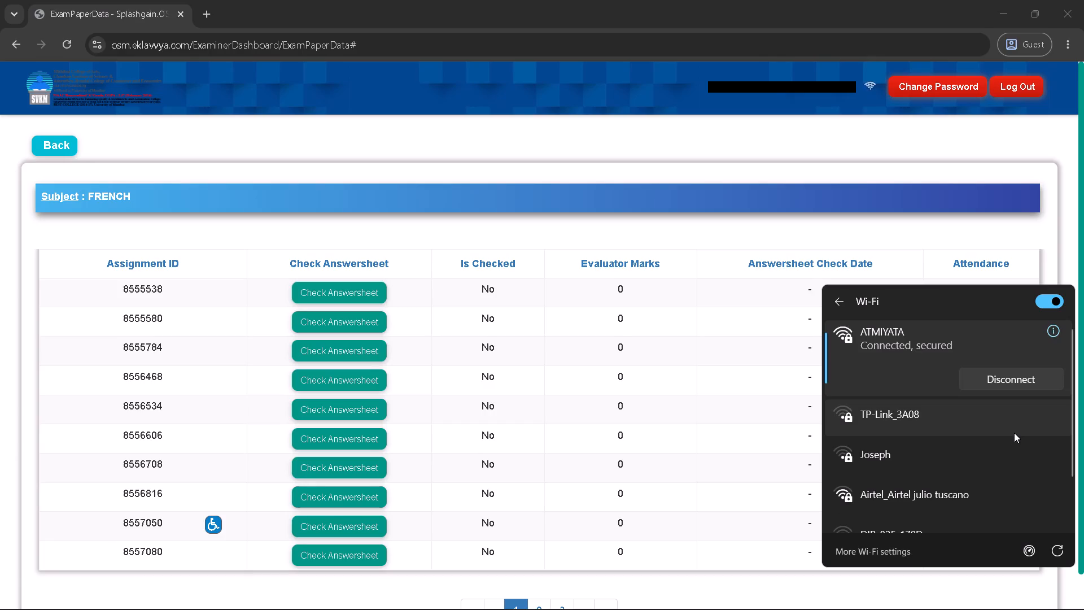
Open the answersheet of French assignment 8555538 for checking and skip the introductory walkthrough.
click(334, 294)
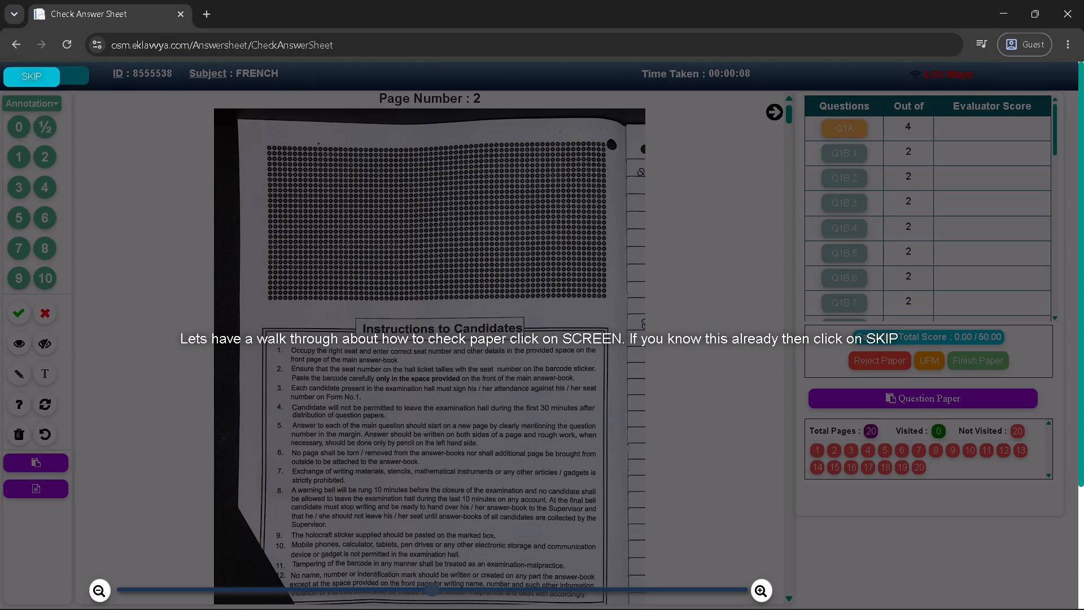
click(26, 74)
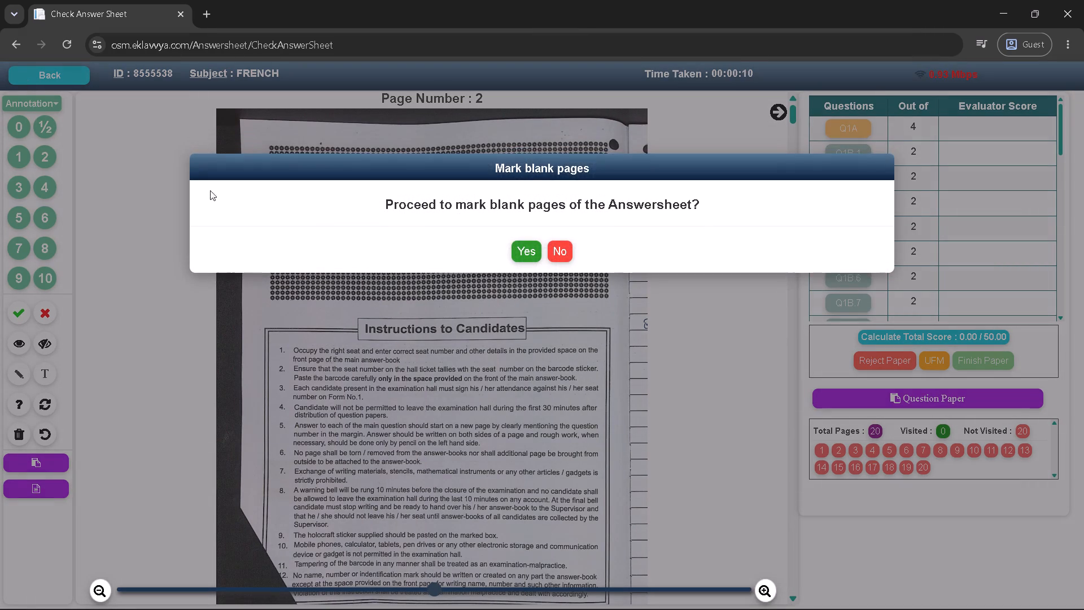
Proceed with marking blank pages and mark page 2 and pages 11 to 20 of the answersheet as blank.
click(523, 251)
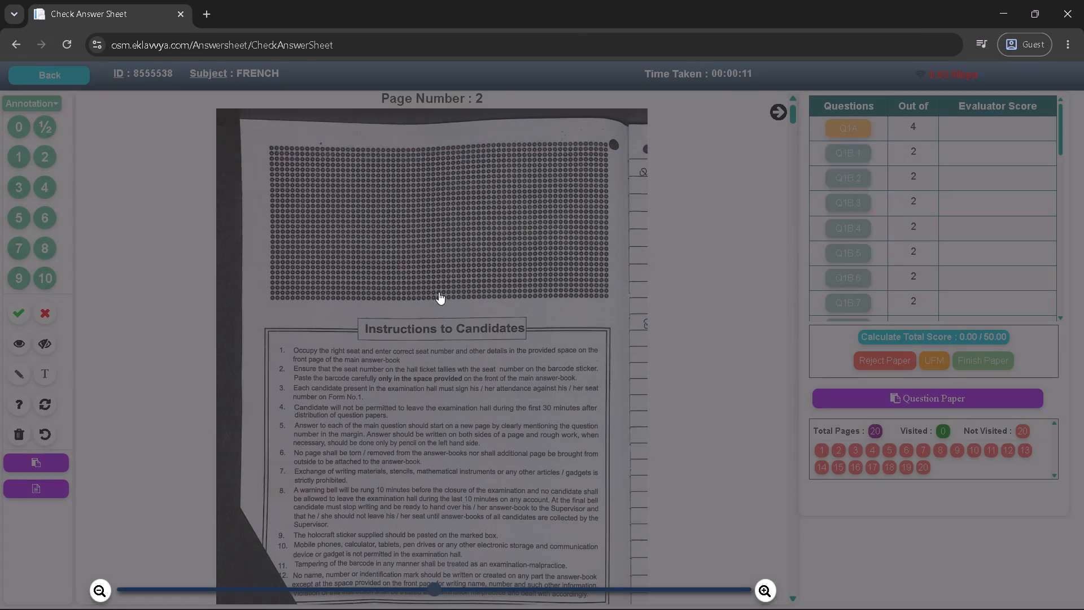
click(98, 218)
click(128, 345)
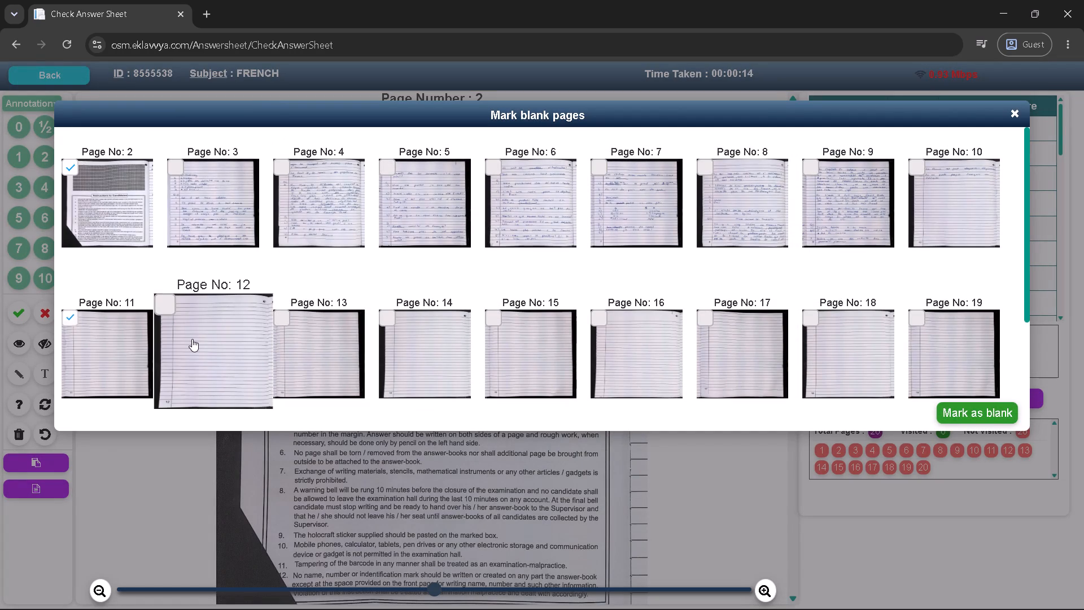
click(193, 339)
click(320, 357)
click(422, 346)
click(548, 356)
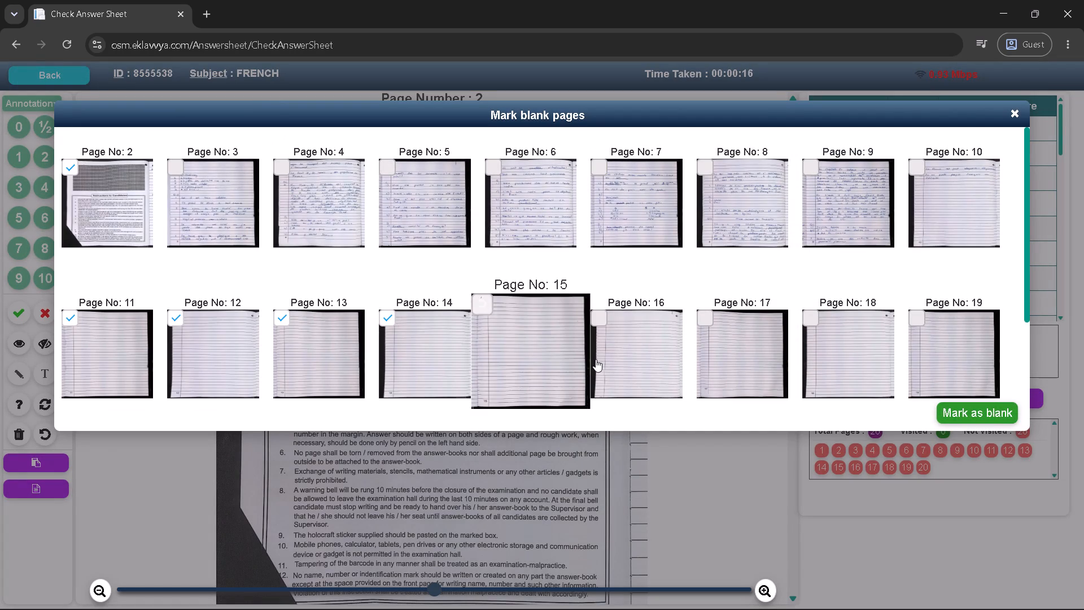
click(598, 359)
click(677, 364)
click(715, 361)
click(871, 375)
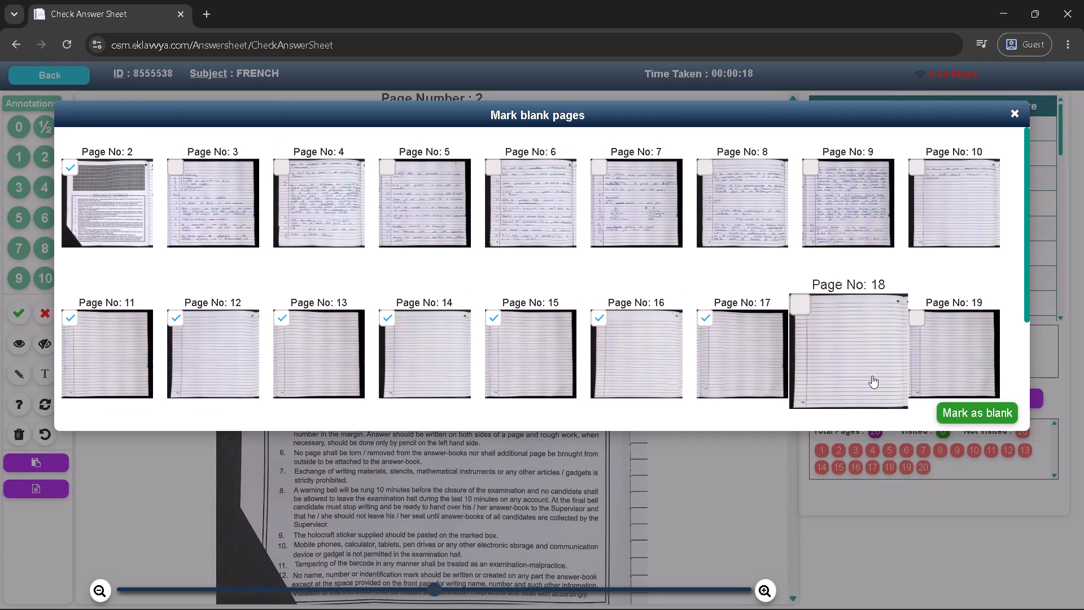
click(973, 374)
scroll(907, 359, down, 2)
click(133, 369)
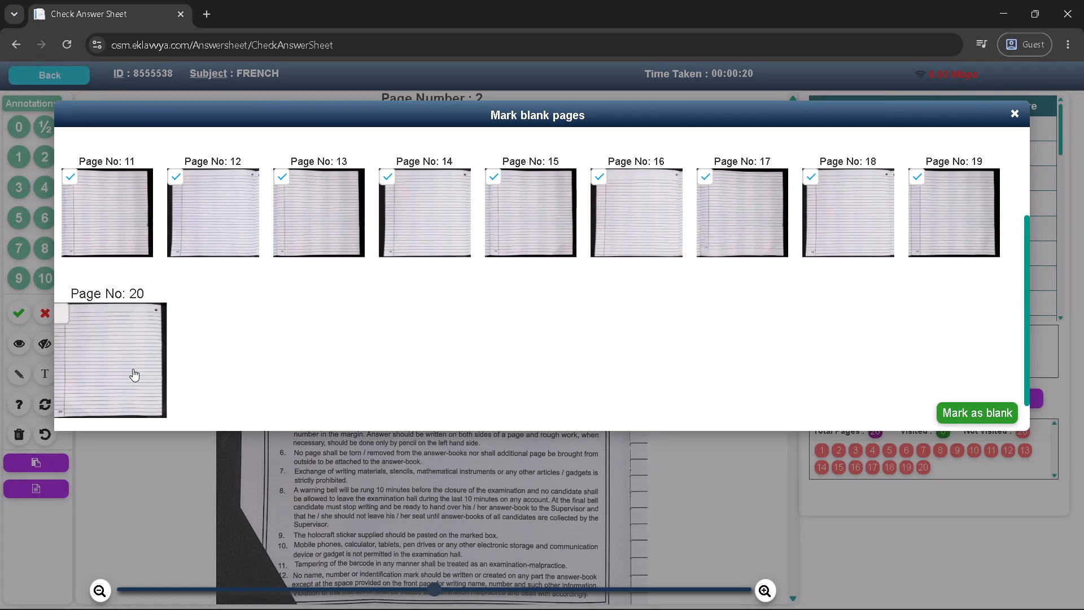
click(972, 411)
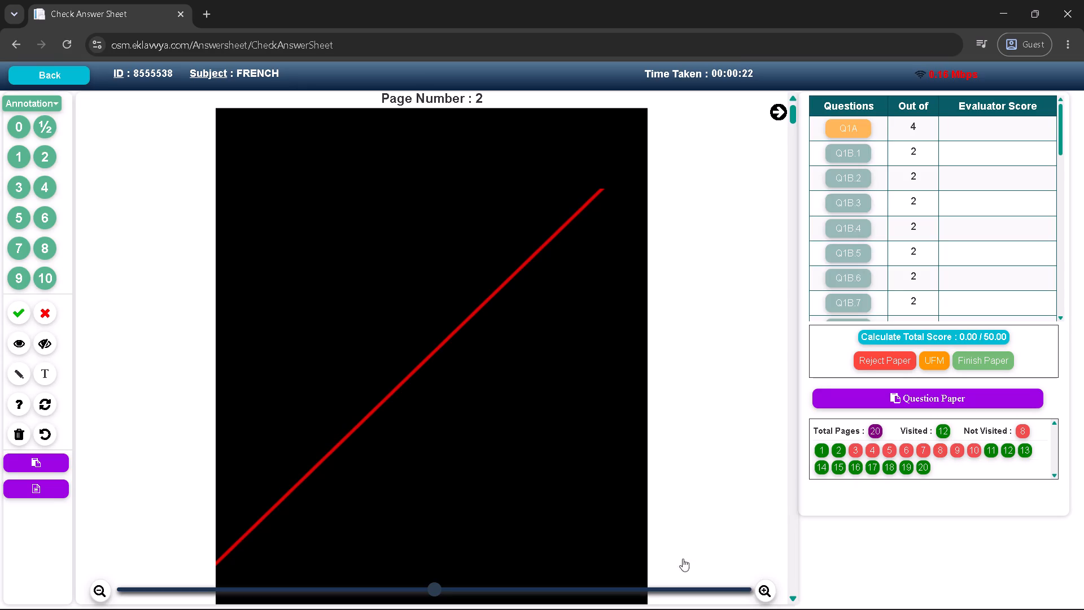
On page 3, check Q1A against the sample answer key, ticking answers 2, 4 and 5 and crossing answers 1, 3 and 6.
scroll(665, 565, down, 1)
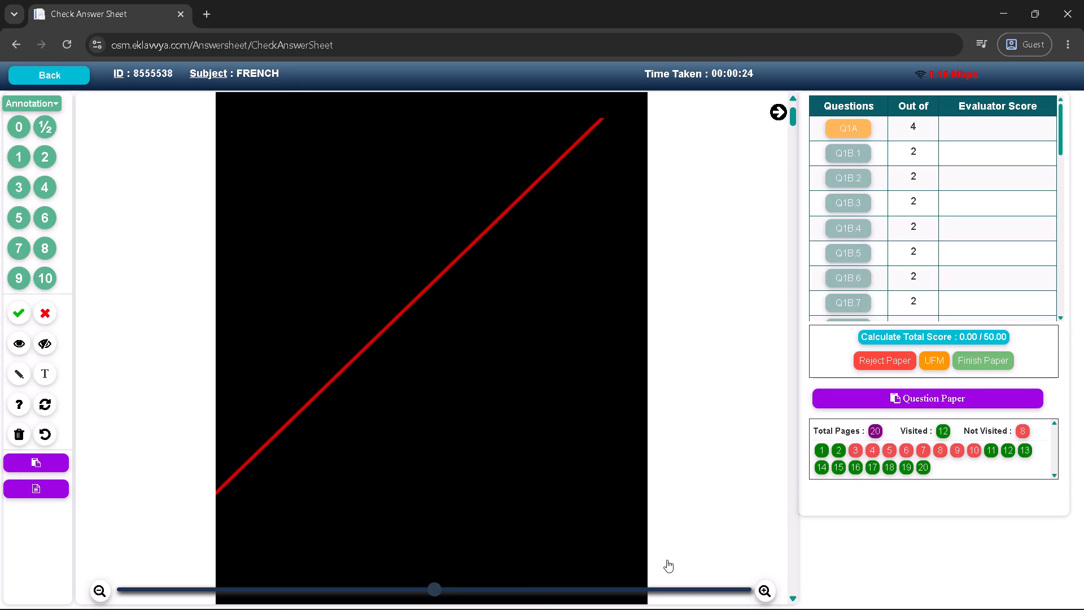
scroll(667, 560, down, 6)
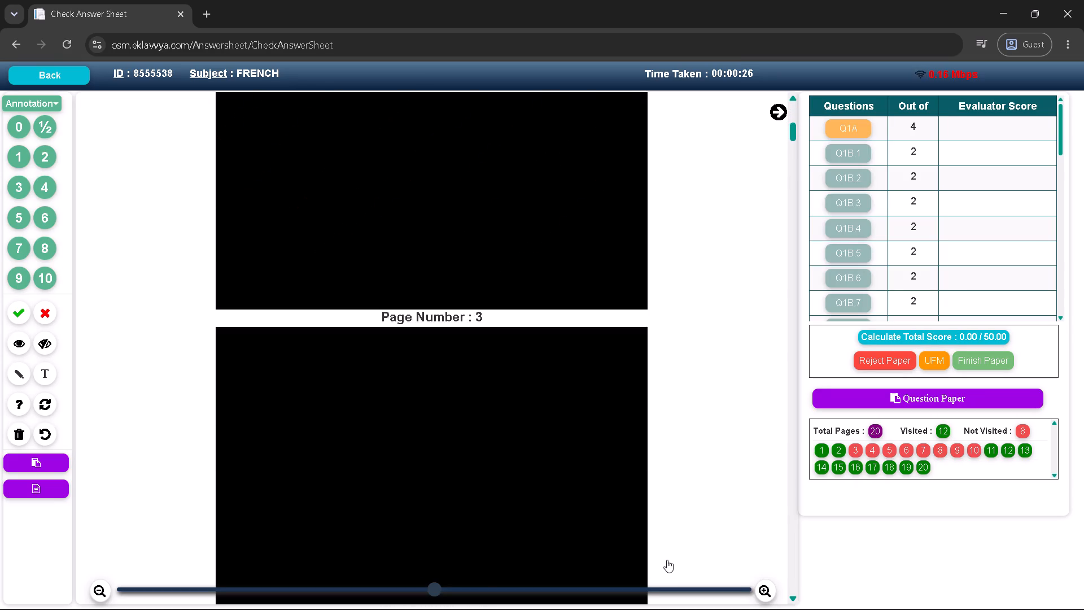
scroll(667, 560, down, 1)
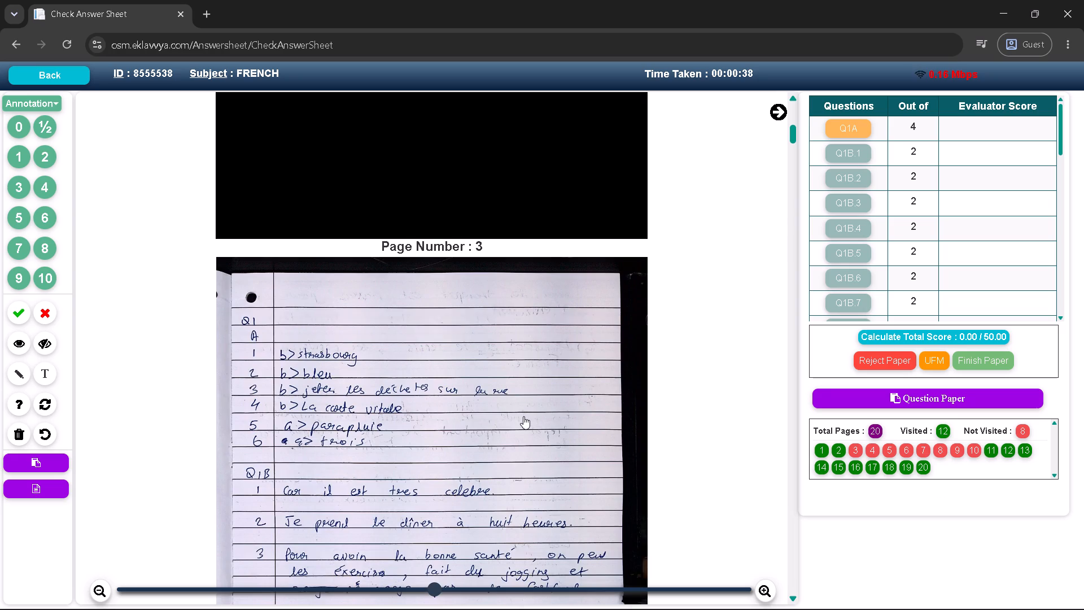
scroll(493, 397, down, 1)
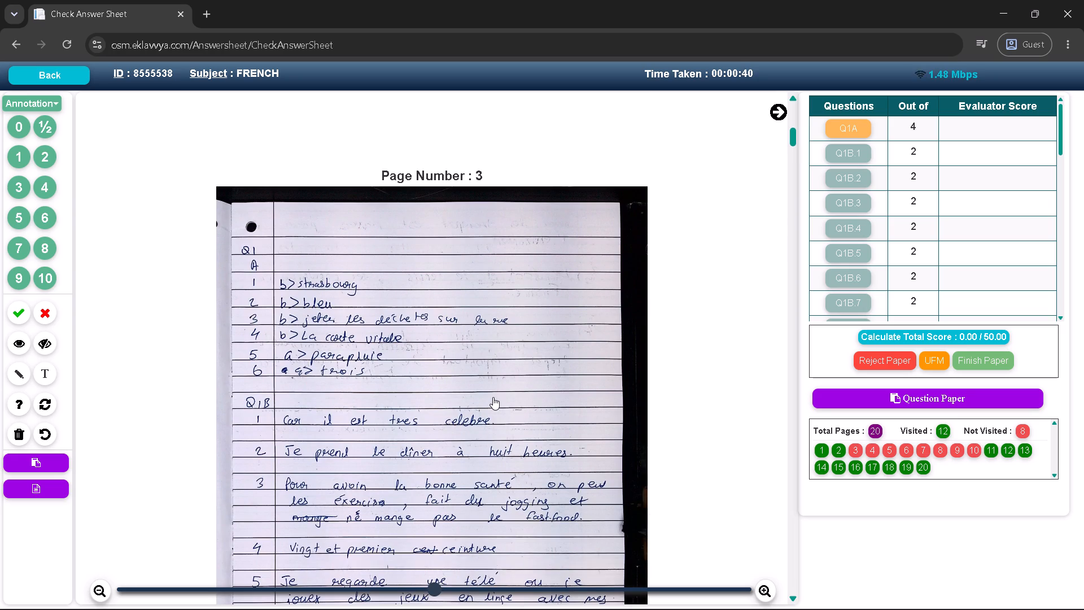
click(42, 485)
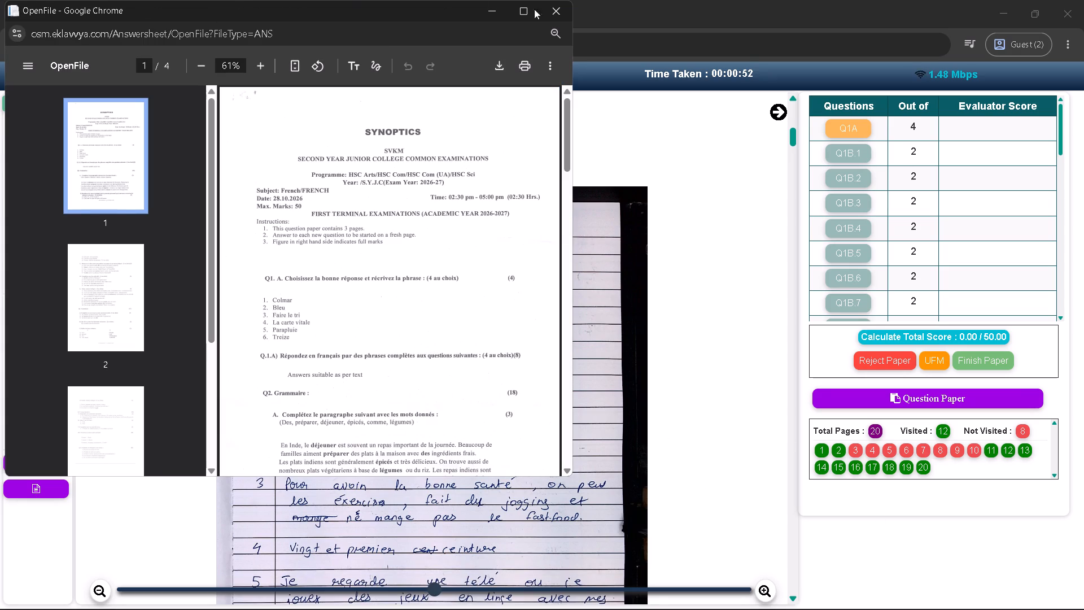
click(489, 16)
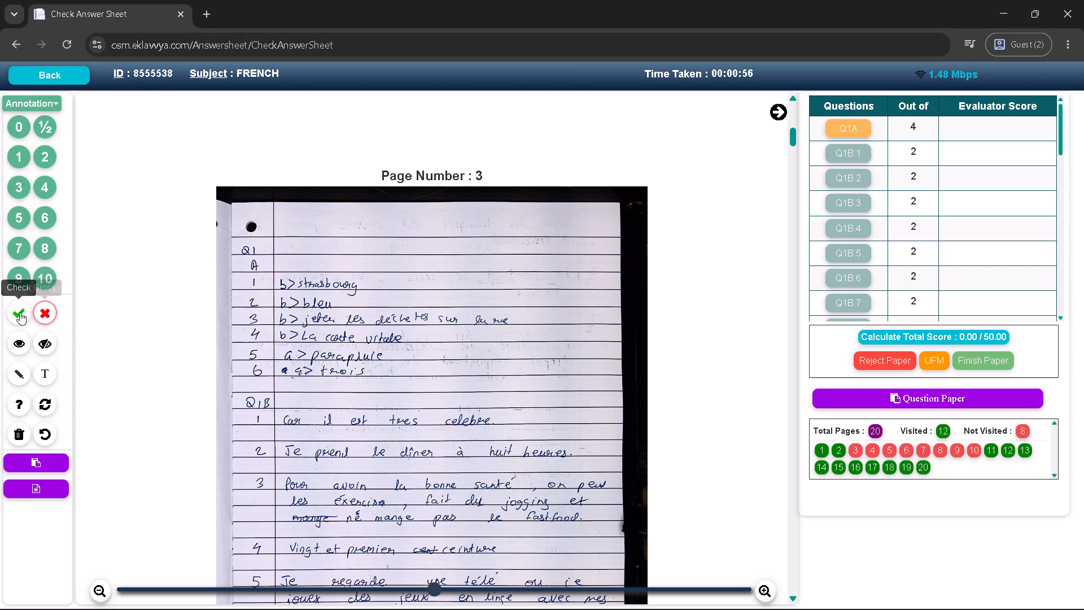
click(20, 312)
click(281, 295)
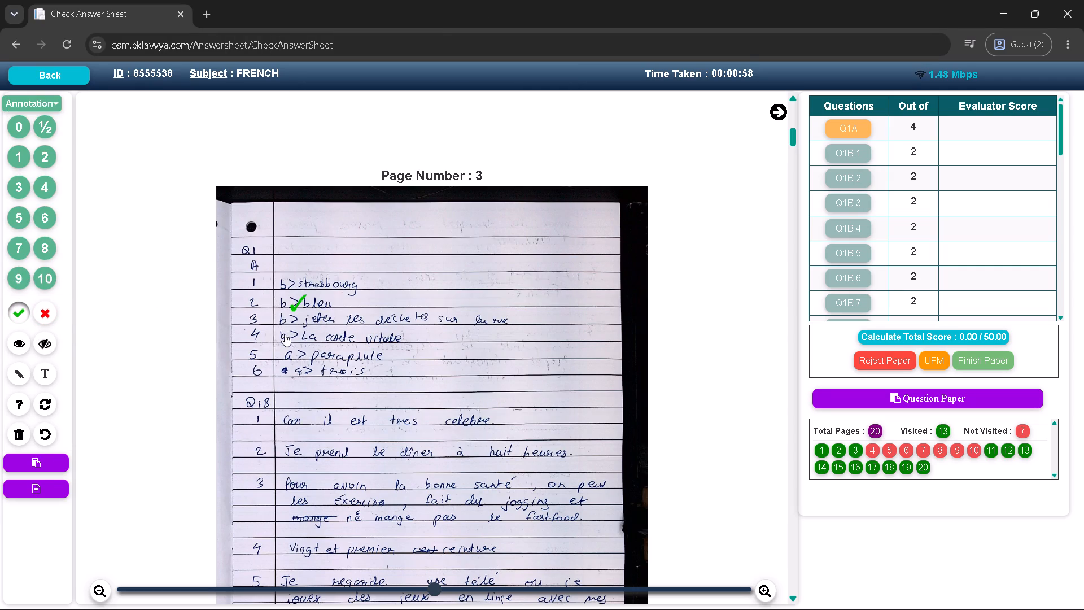
click(285, 334)
click(285, 351)
click(54, 315)
click(282, 271)
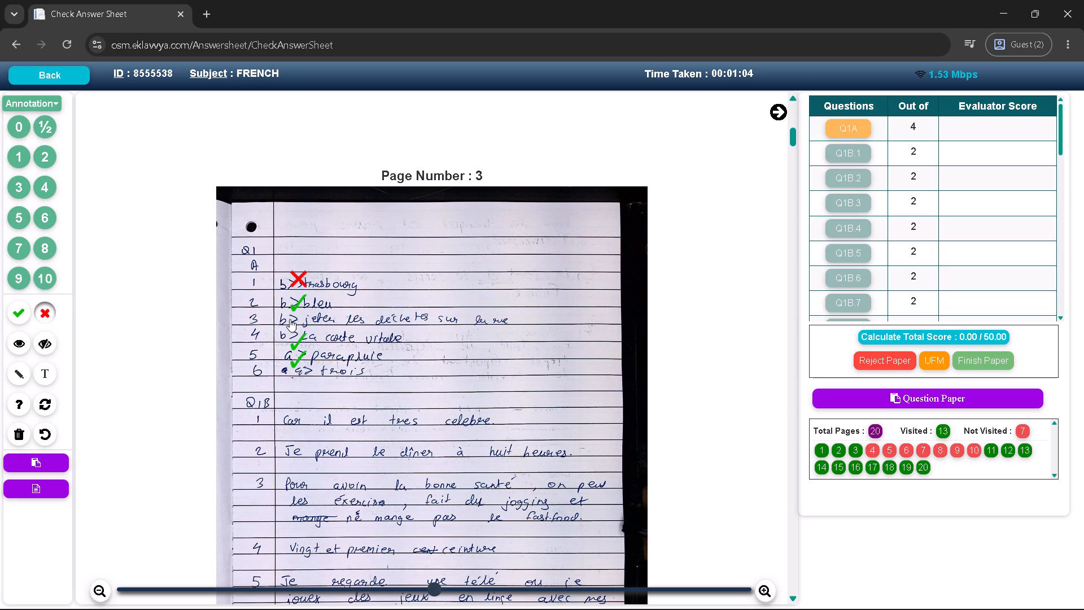
click(290, 319)
click(292, 366)
Consult the sample answer key again and award 3 marks for Q1A beside its heading on page 3.
click(60, 493)
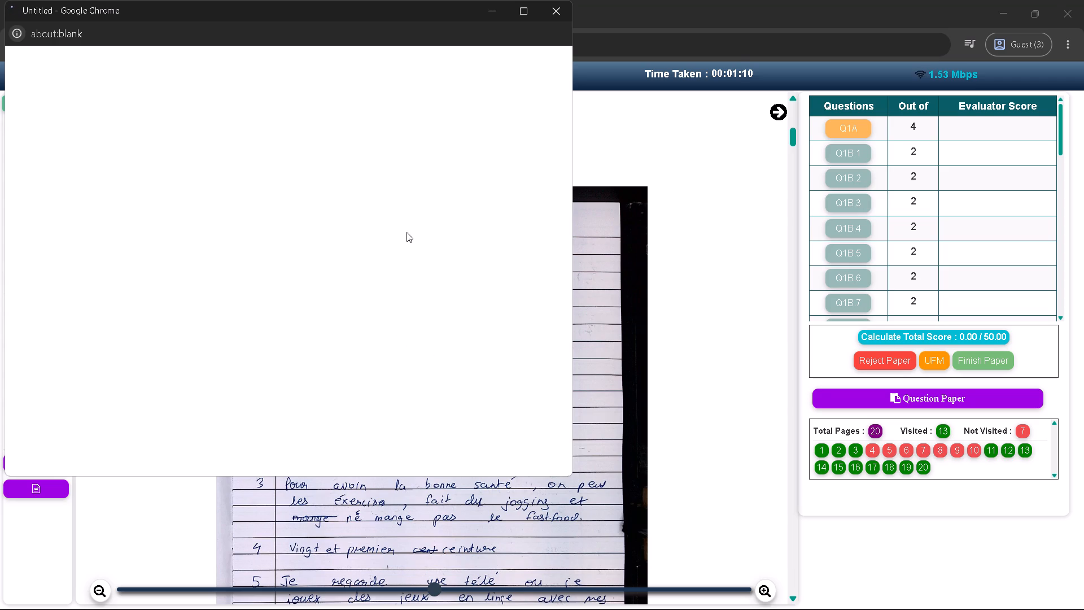
click(493, 8)
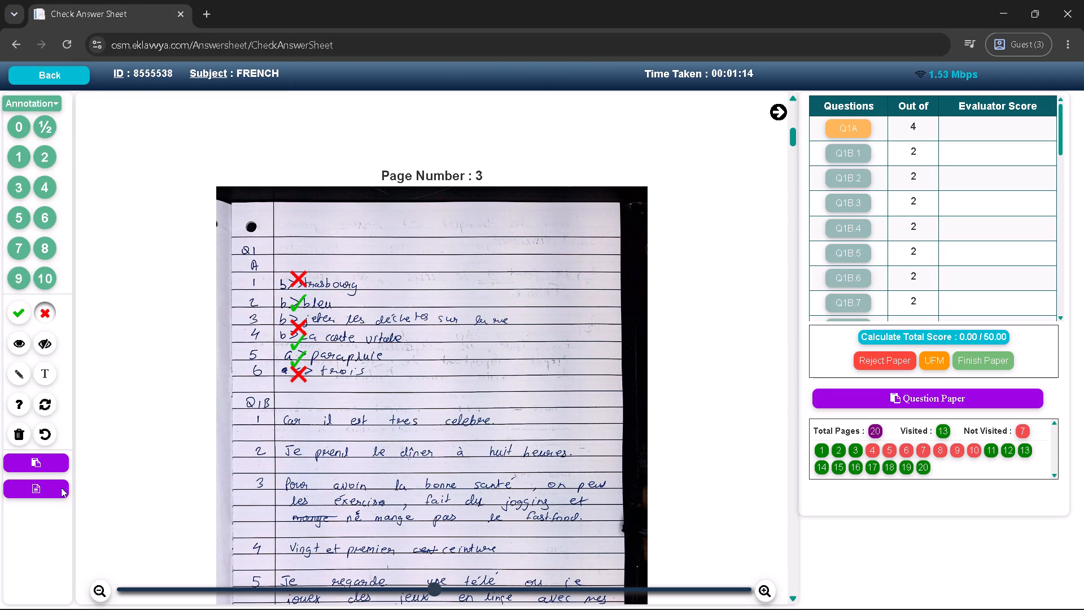
click(54, 488)
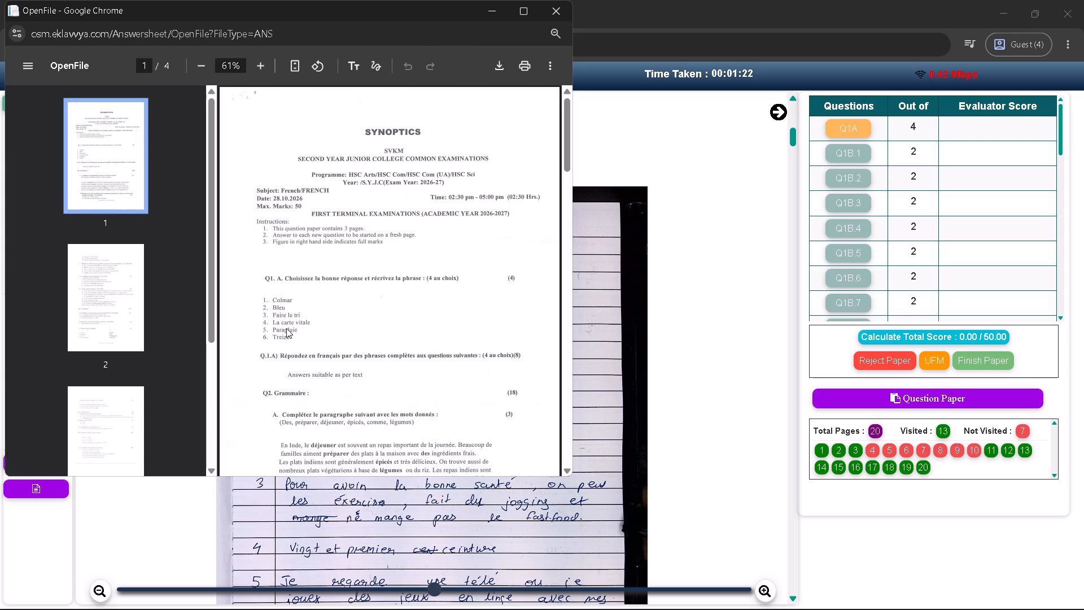
click(500, 14)
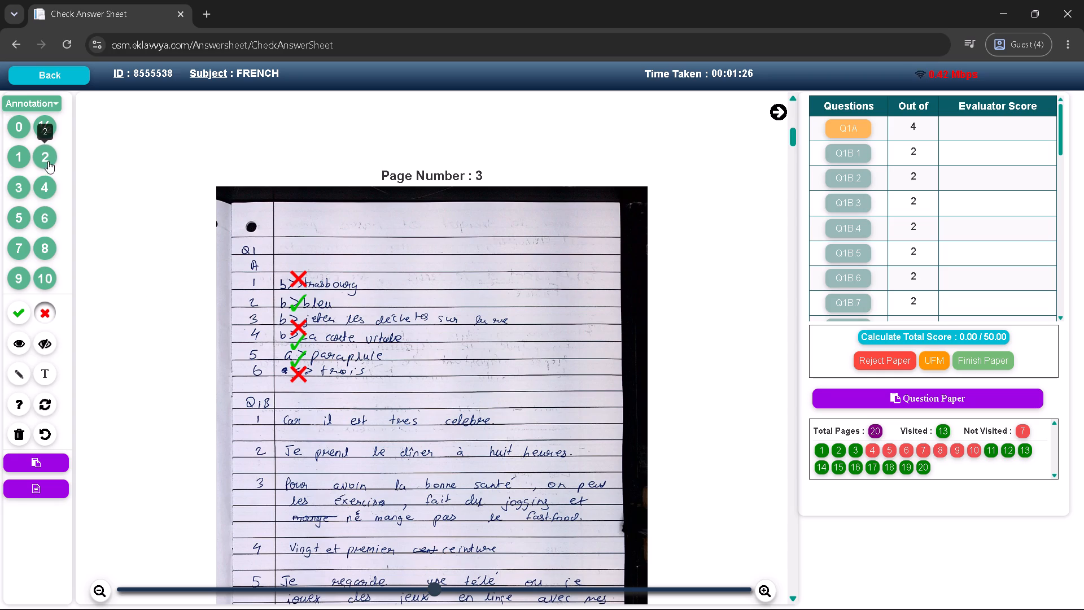
click(16, 191)
click(272, 241)
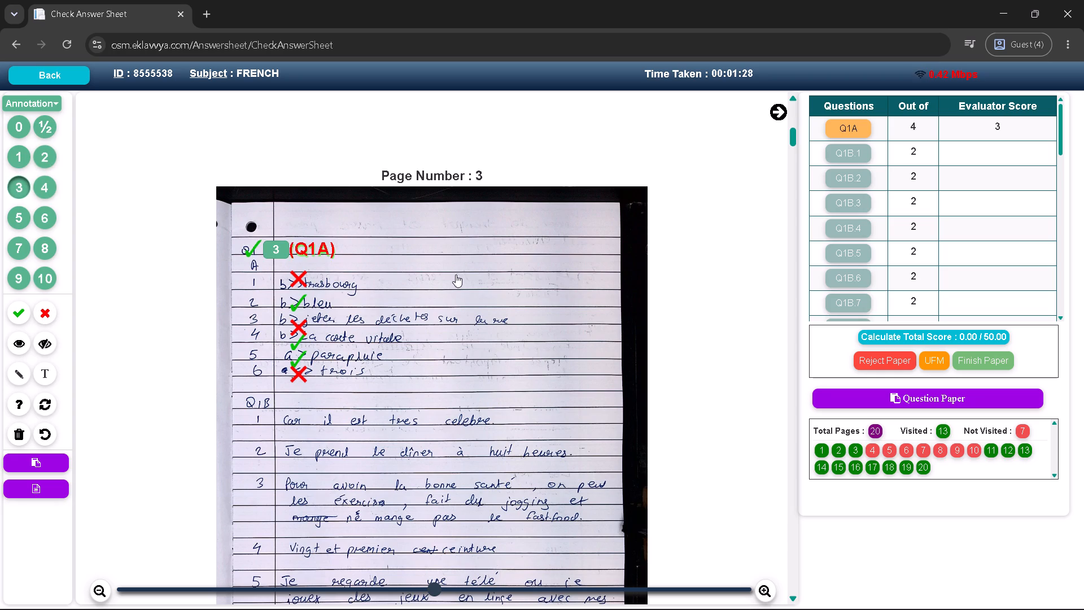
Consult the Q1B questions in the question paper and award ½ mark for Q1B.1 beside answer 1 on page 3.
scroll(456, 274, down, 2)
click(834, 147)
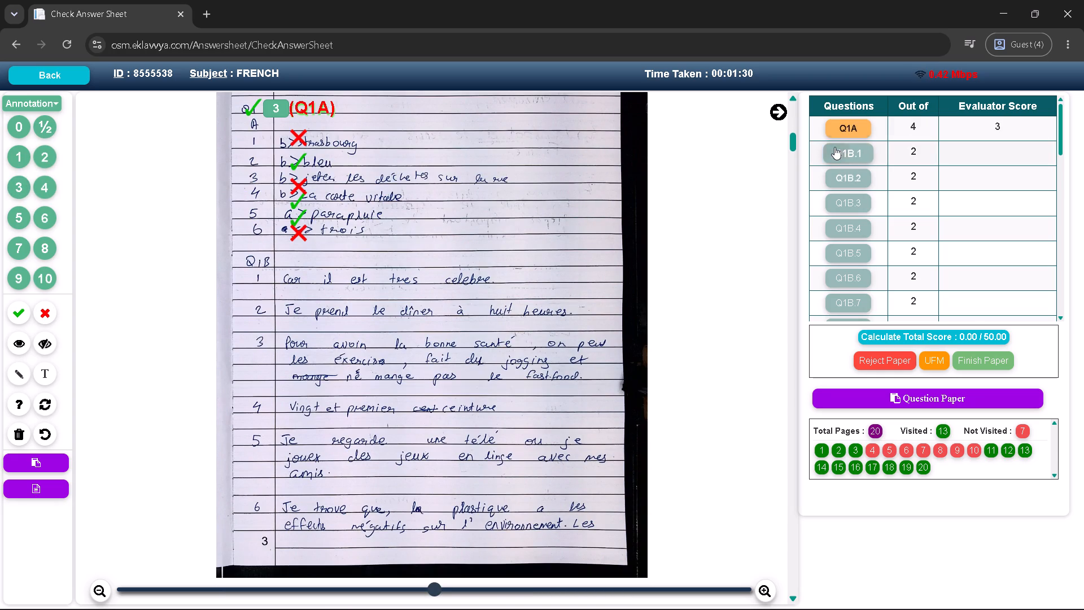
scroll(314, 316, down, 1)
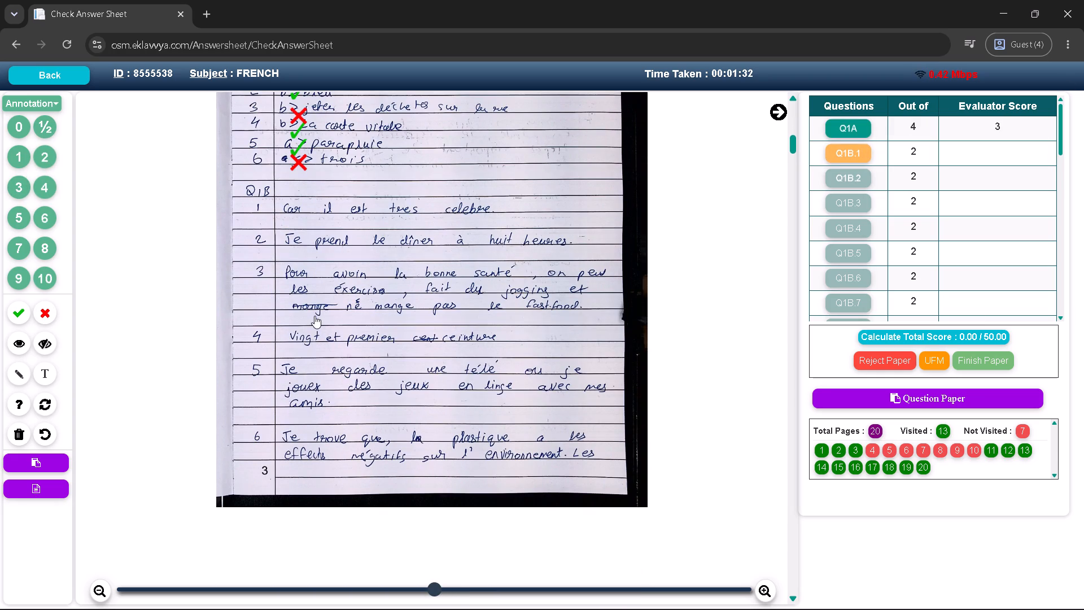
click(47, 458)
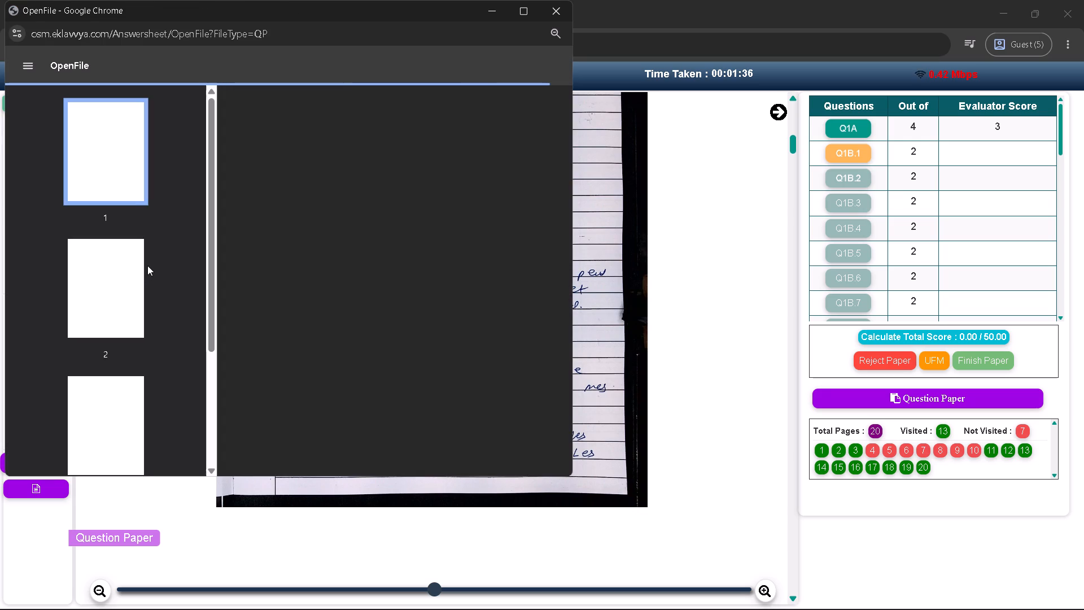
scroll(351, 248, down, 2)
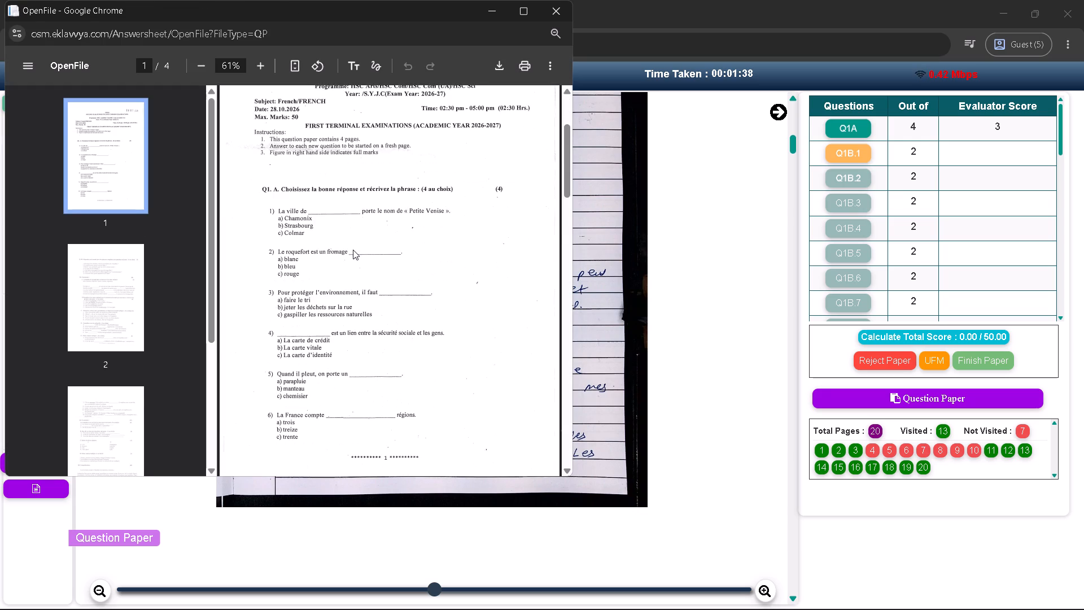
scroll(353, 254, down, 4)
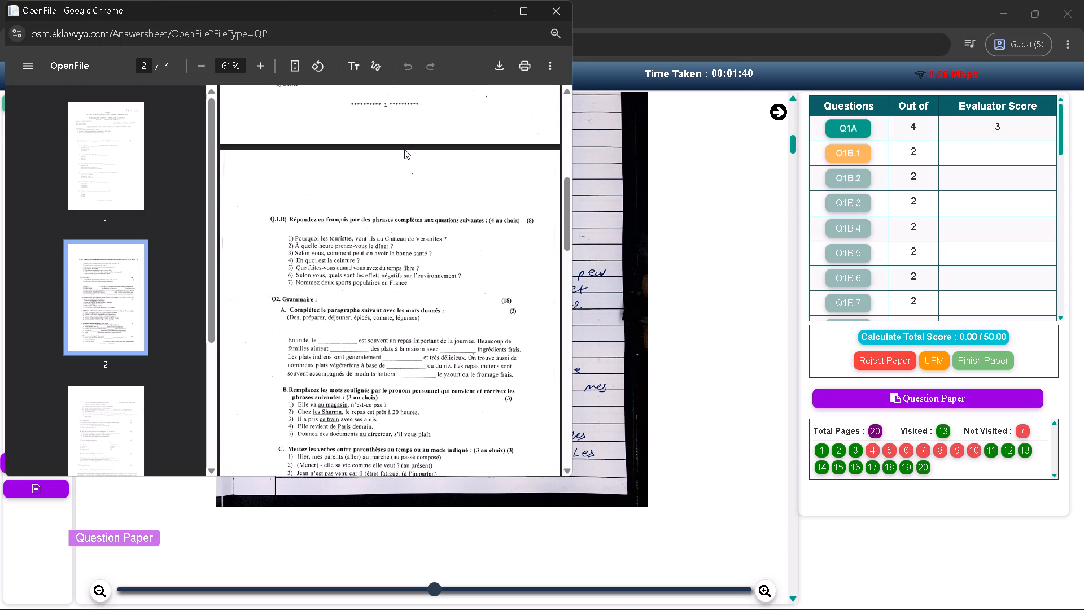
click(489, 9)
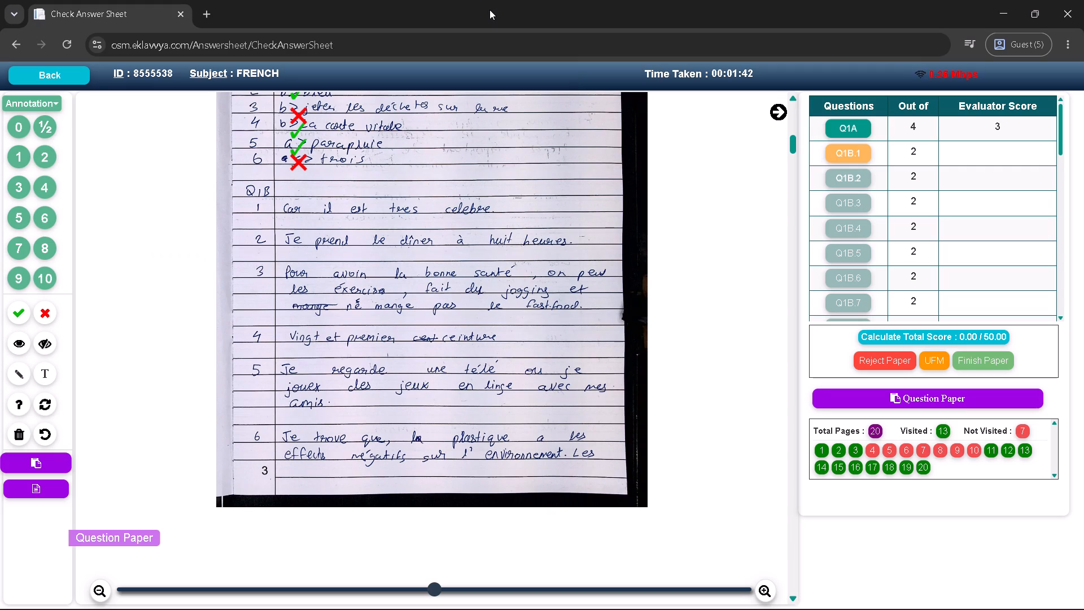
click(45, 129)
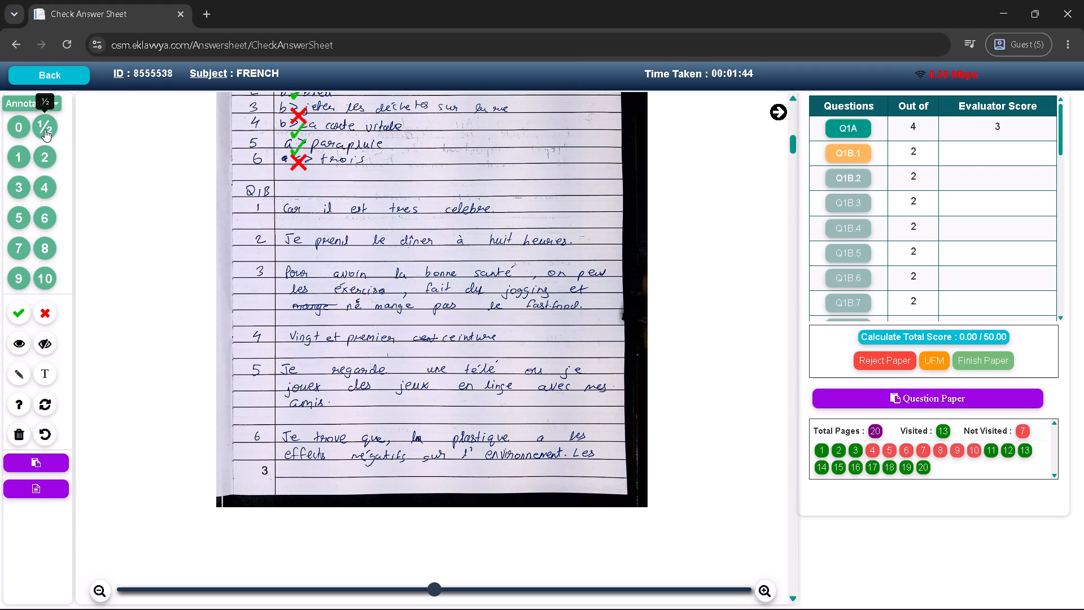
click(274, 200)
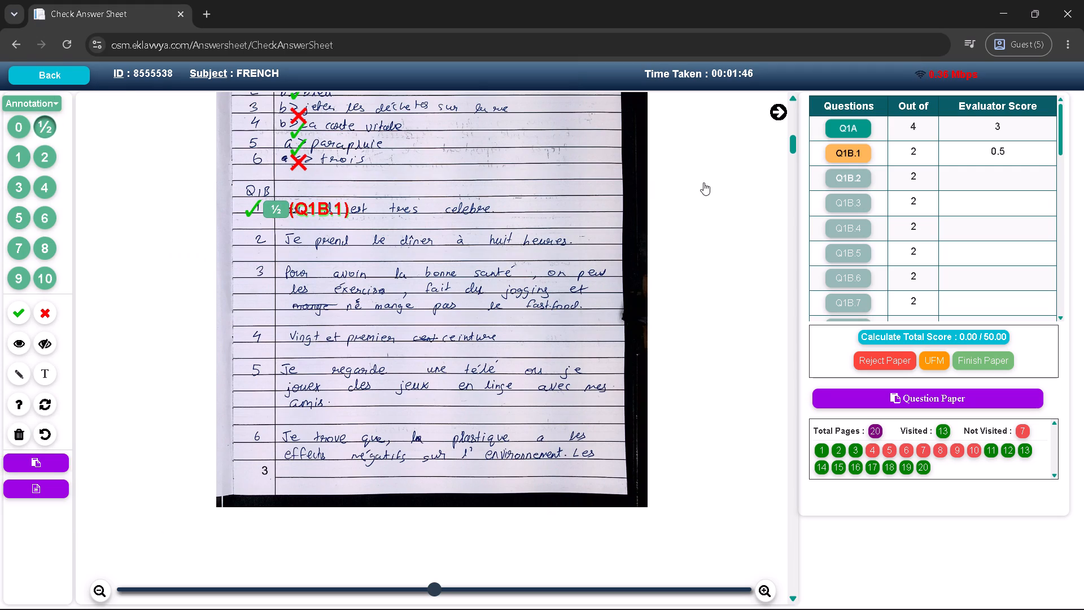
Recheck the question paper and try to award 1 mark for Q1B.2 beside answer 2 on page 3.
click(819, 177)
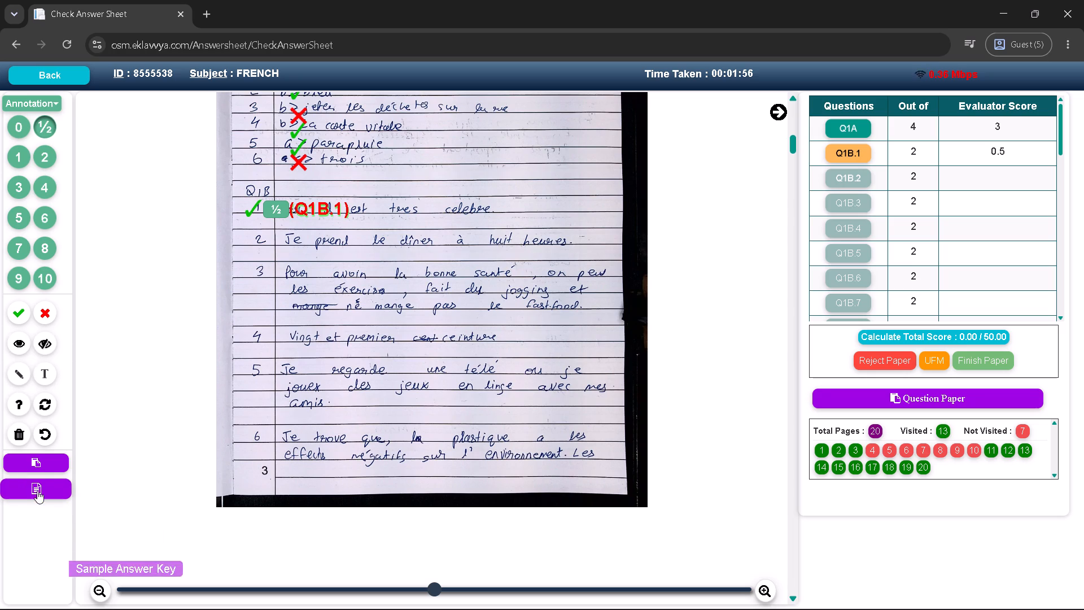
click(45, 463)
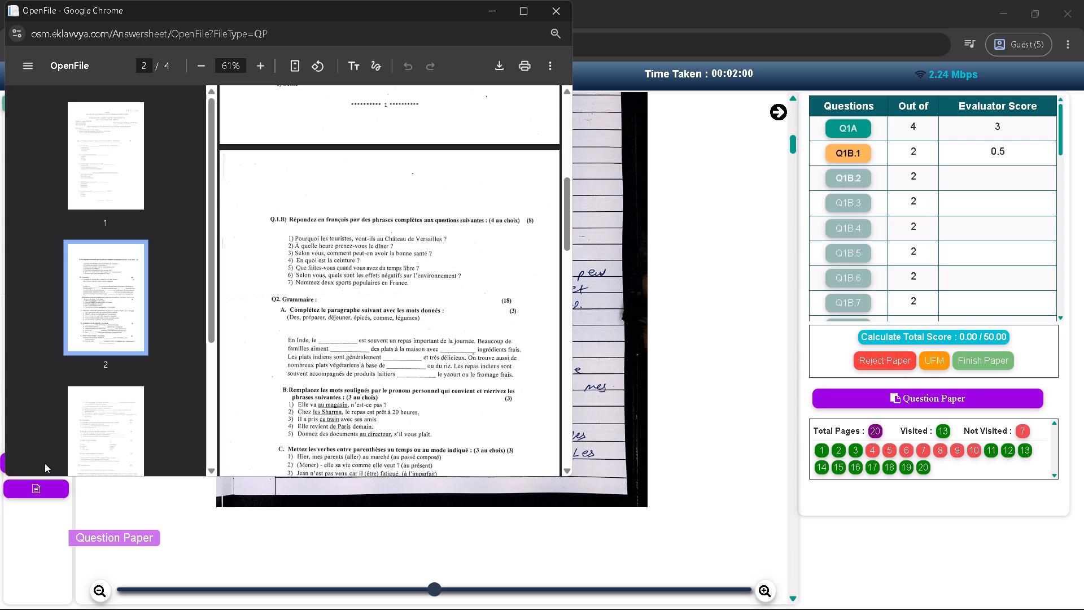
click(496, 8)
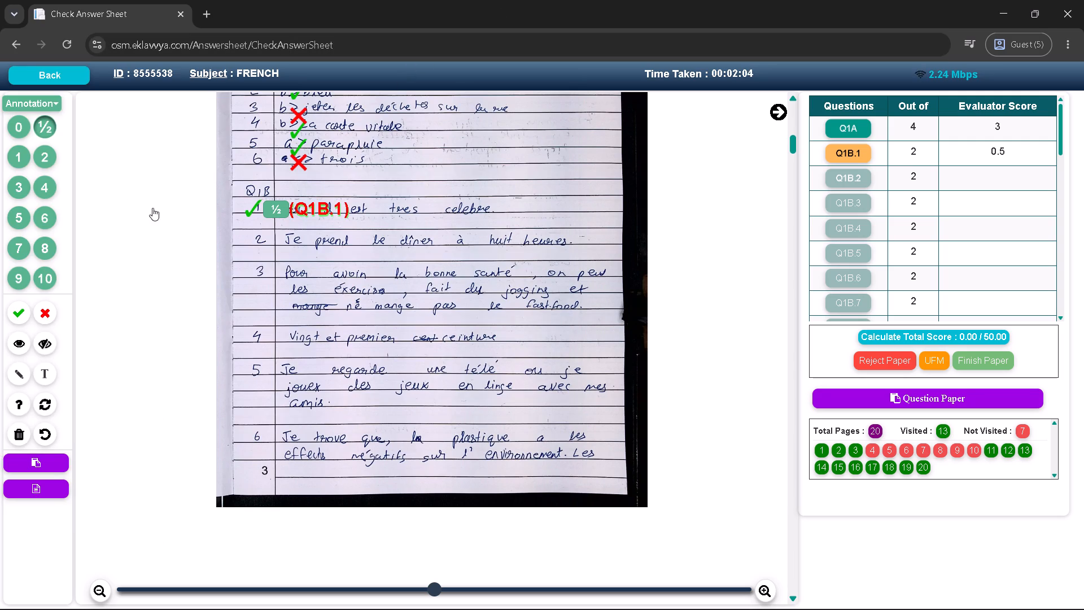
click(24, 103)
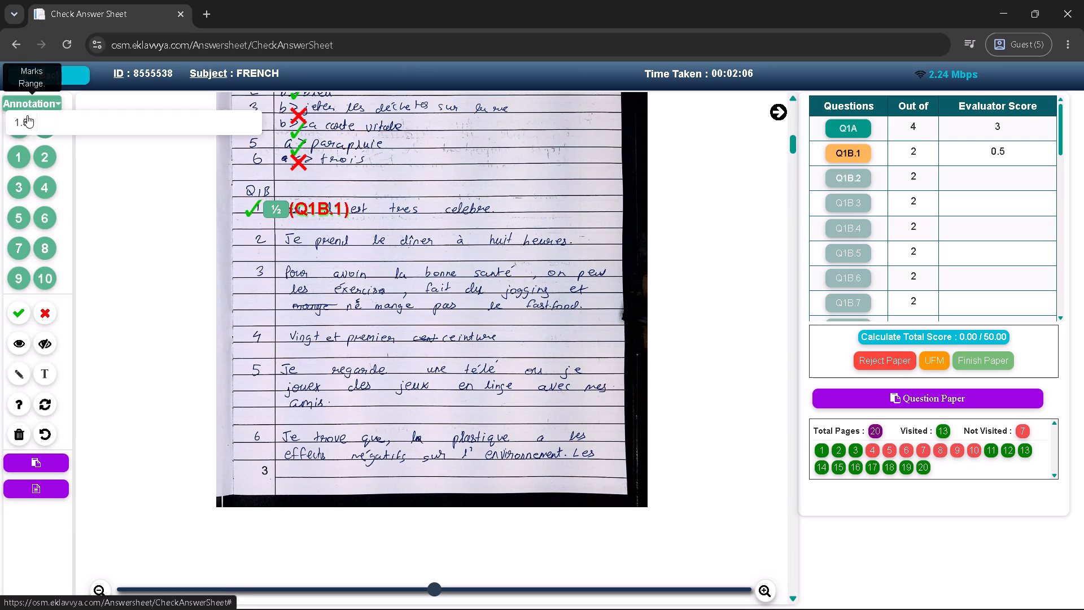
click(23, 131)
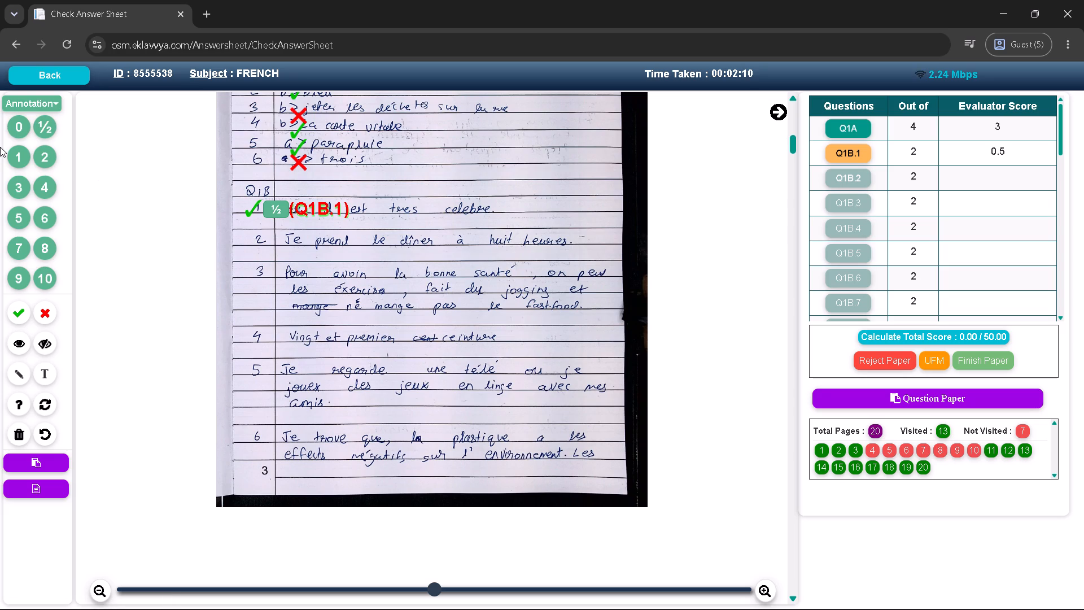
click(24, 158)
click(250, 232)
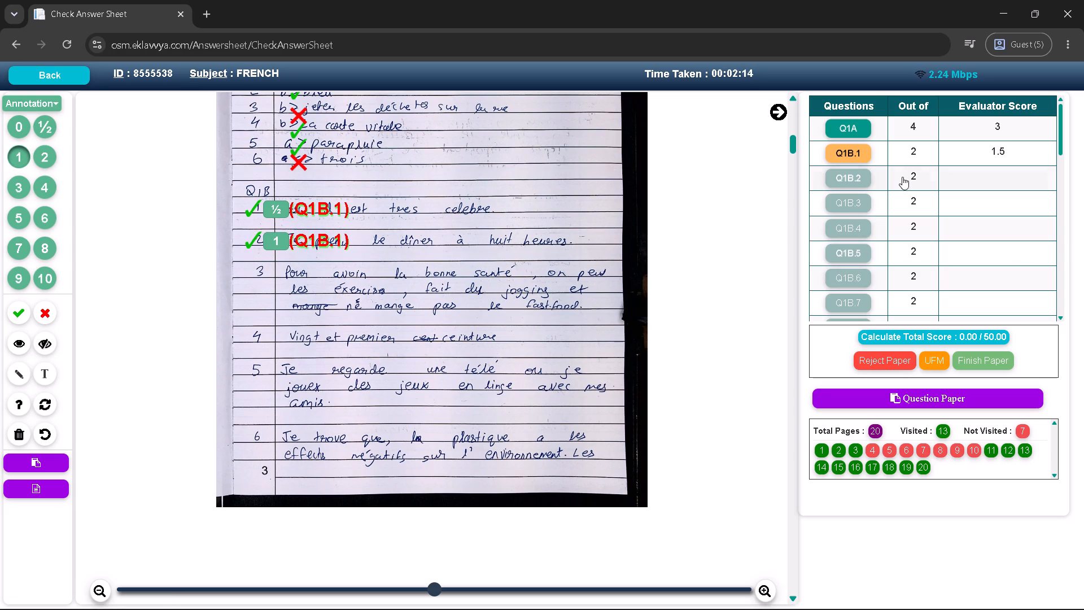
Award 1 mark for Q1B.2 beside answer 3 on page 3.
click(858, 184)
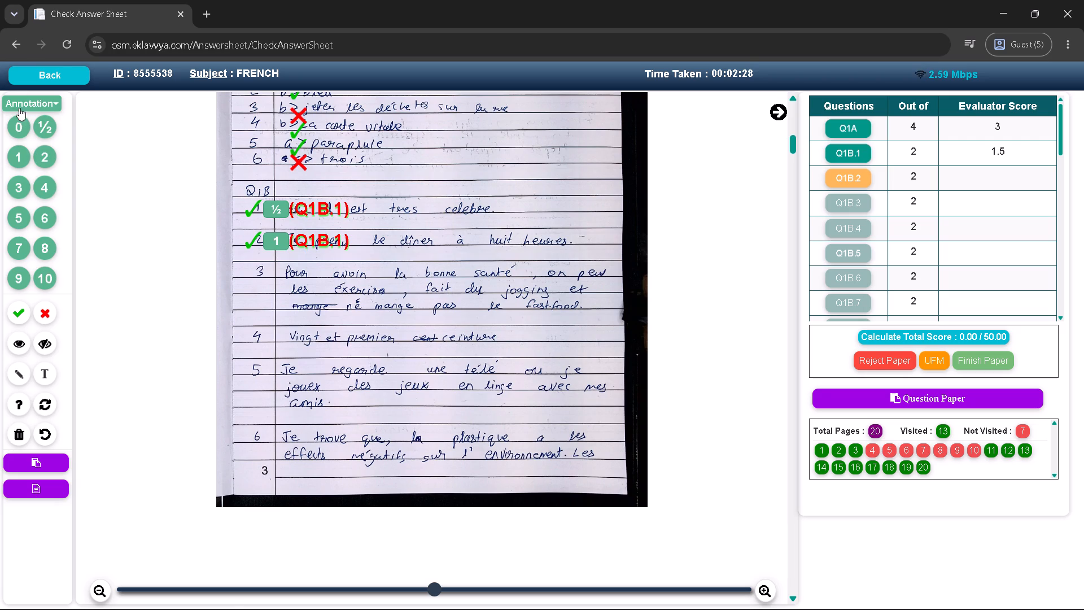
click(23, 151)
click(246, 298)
Consult the question paper again and award 0 marks for Q1B.3 beside answer 4 on page 3.
click(840, 206)
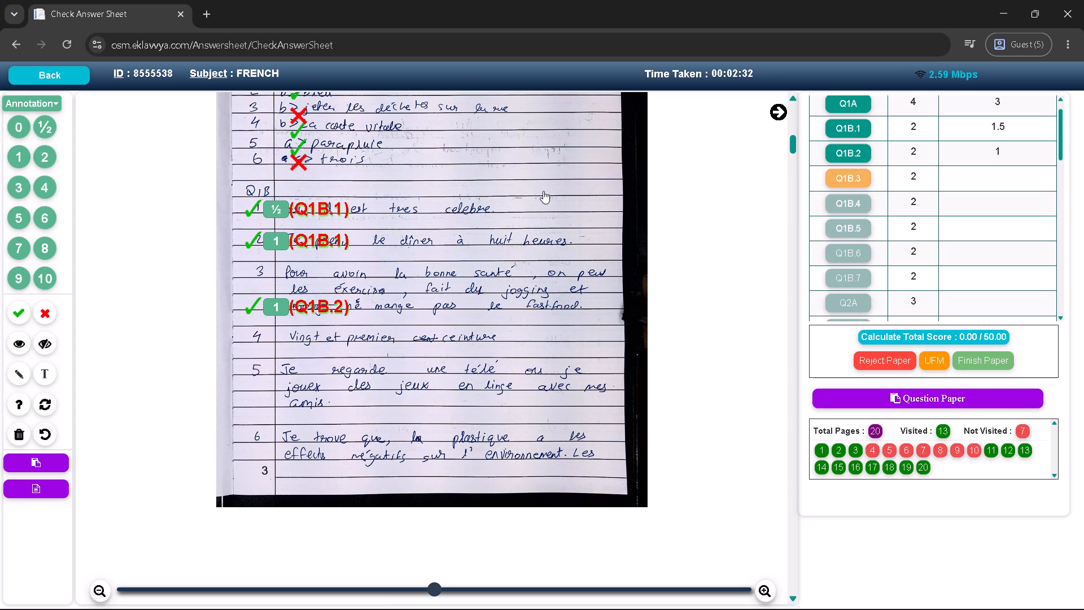
scroll(542, 193, down, 1)
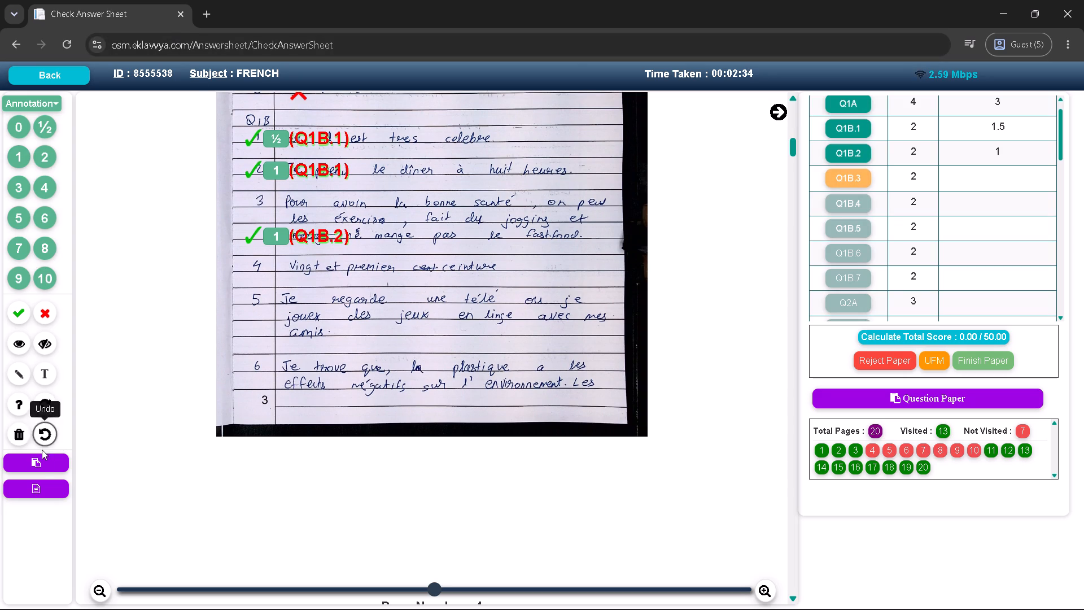
click(40, 463)
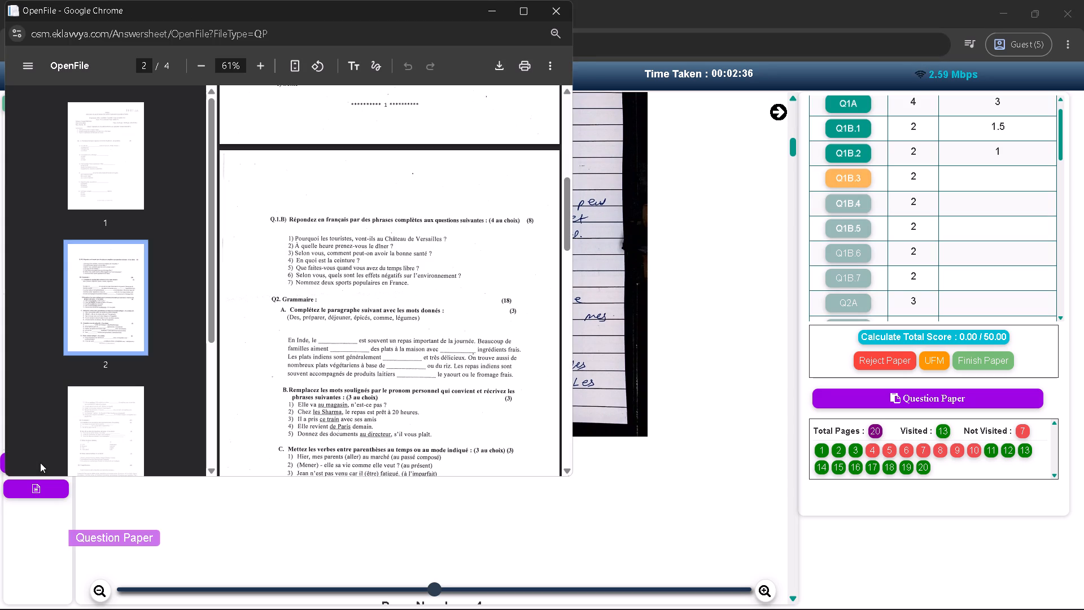
click(497, 8)
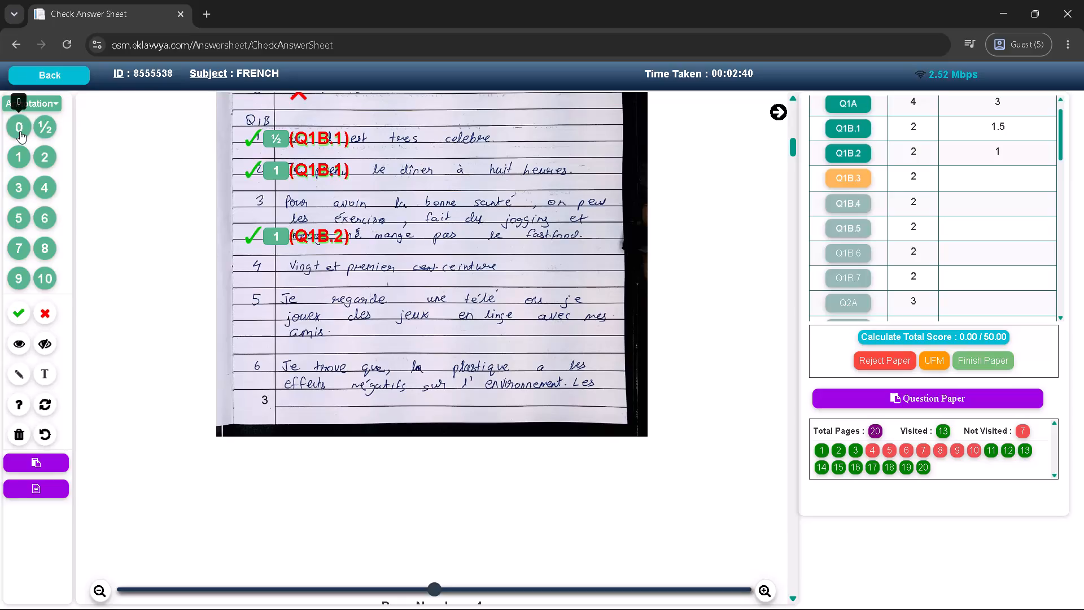
click(20, 131)
click(254, 260)
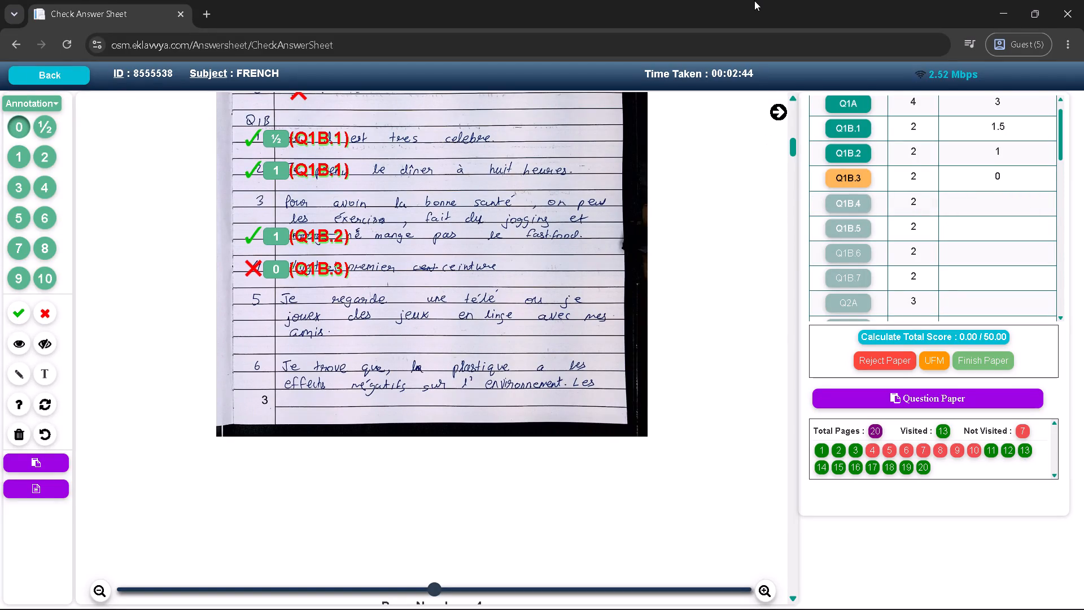
Delete all marks placed for Q1B.1 and award it ½ mark beside answer 1 on page 3.
click(850, 155)
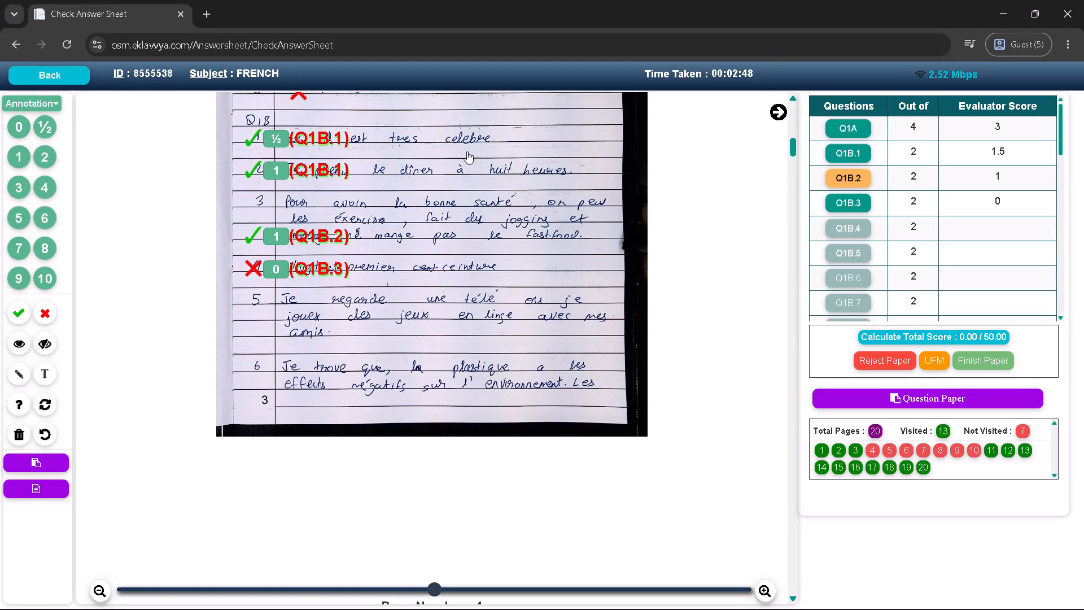
click(23, 158)
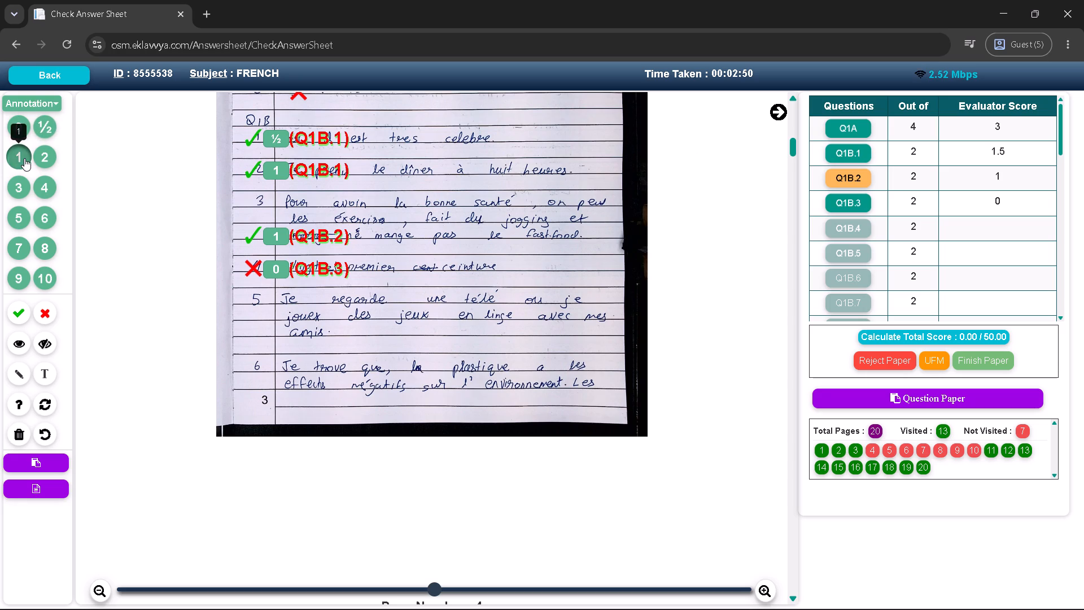
click(854, 153)
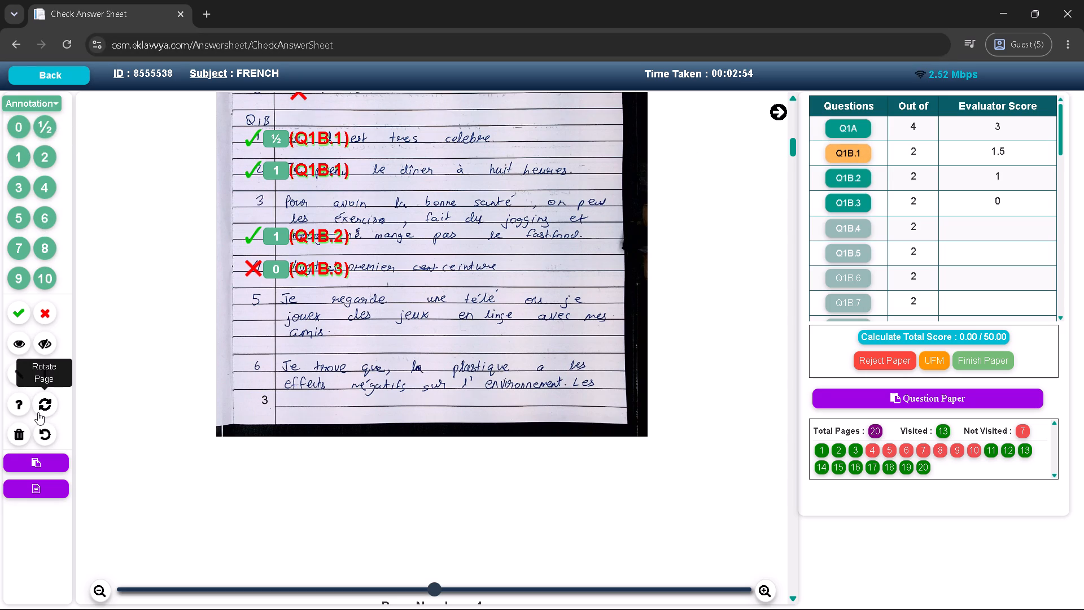
click(14, 438)
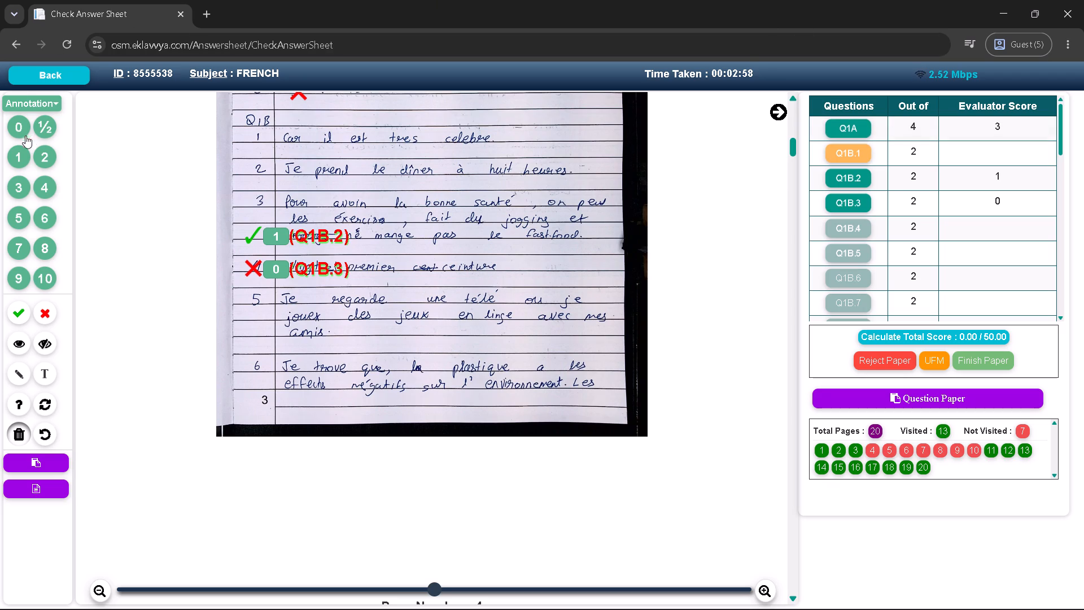
click(38, 121)
click(250, 126)
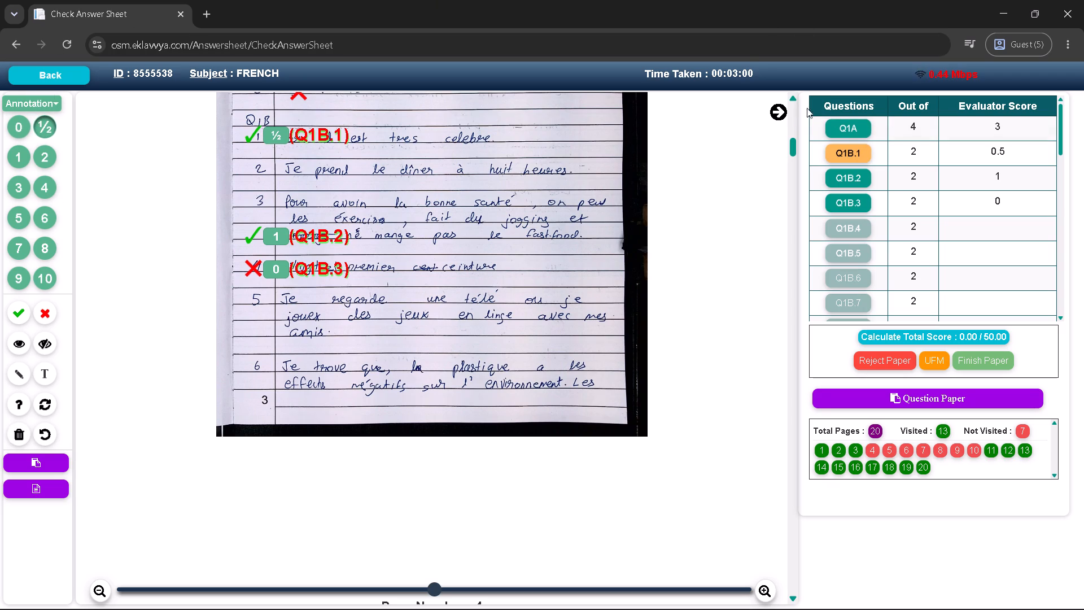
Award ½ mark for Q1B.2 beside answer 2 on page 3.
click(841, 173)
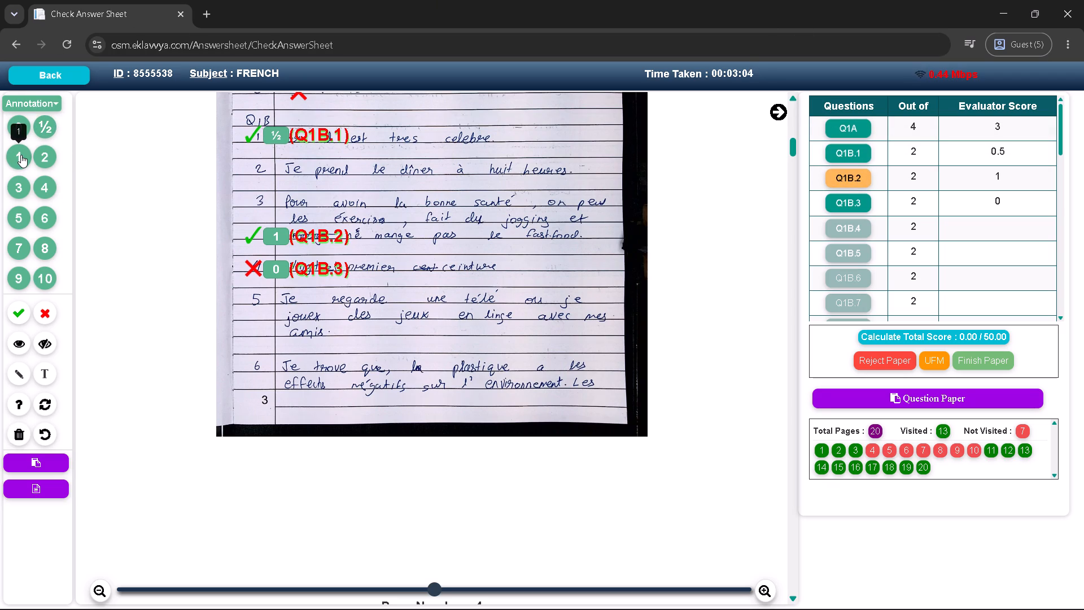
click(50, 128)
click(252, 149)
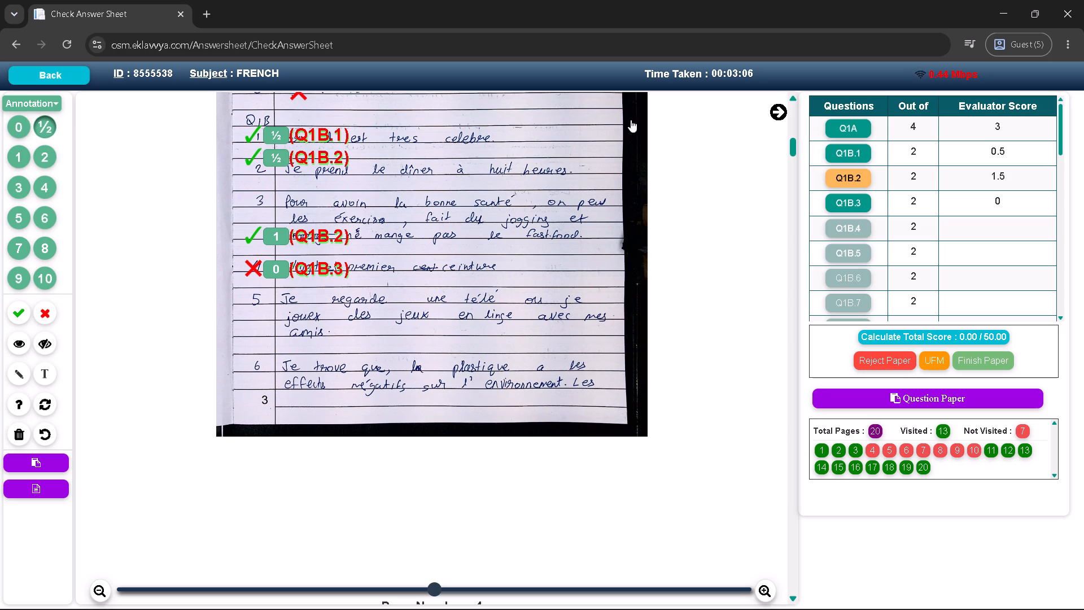
Delete all marks placed for Q1B.2 and award it ½ mark beside answer 2 on page 3.
click(843, 202)
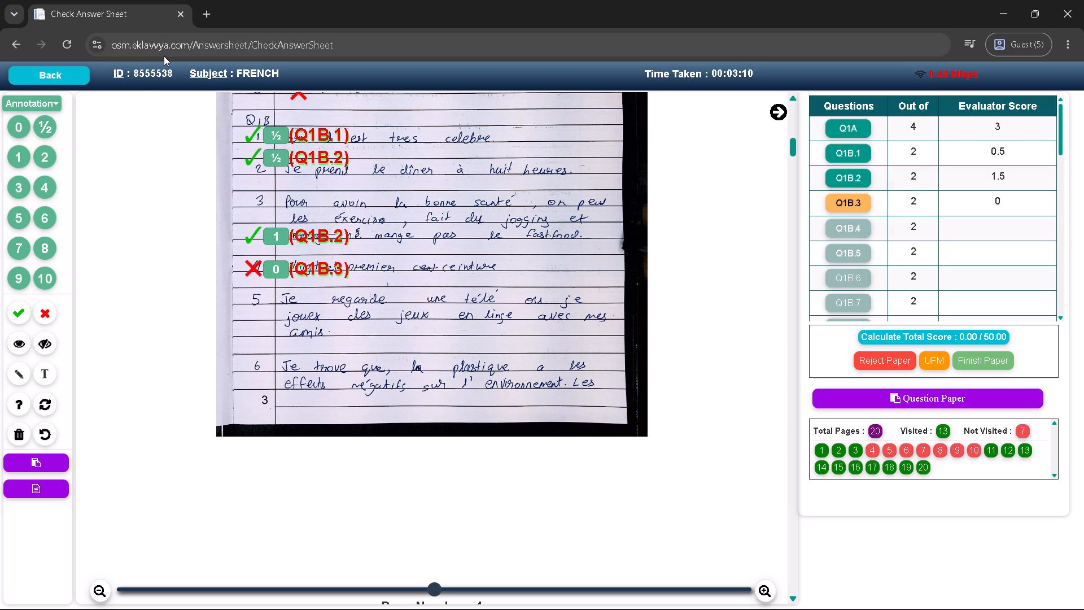
click(861, 181)
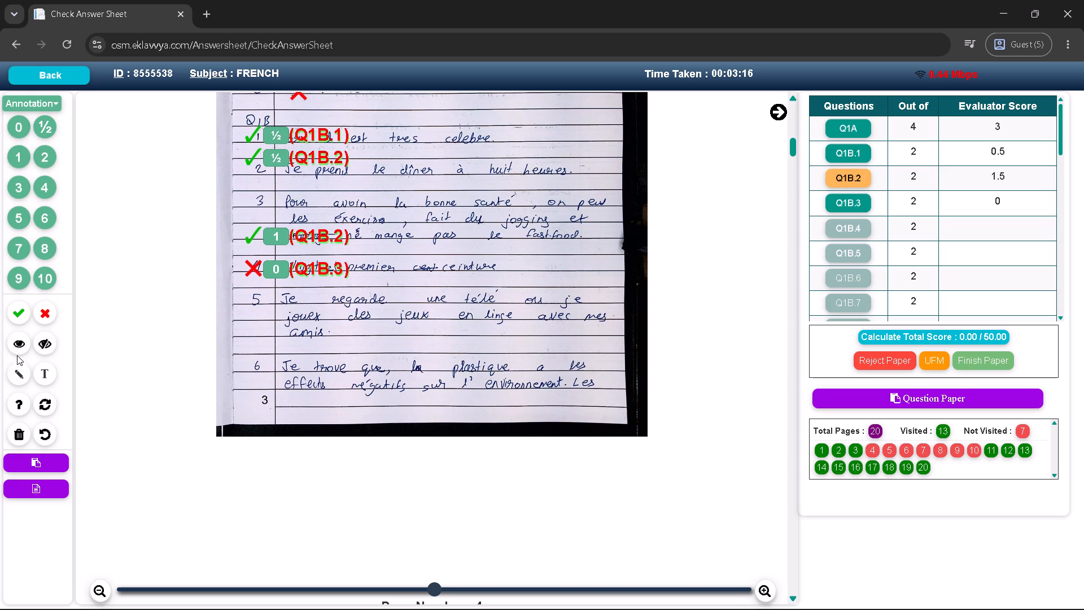
click(12, 438)
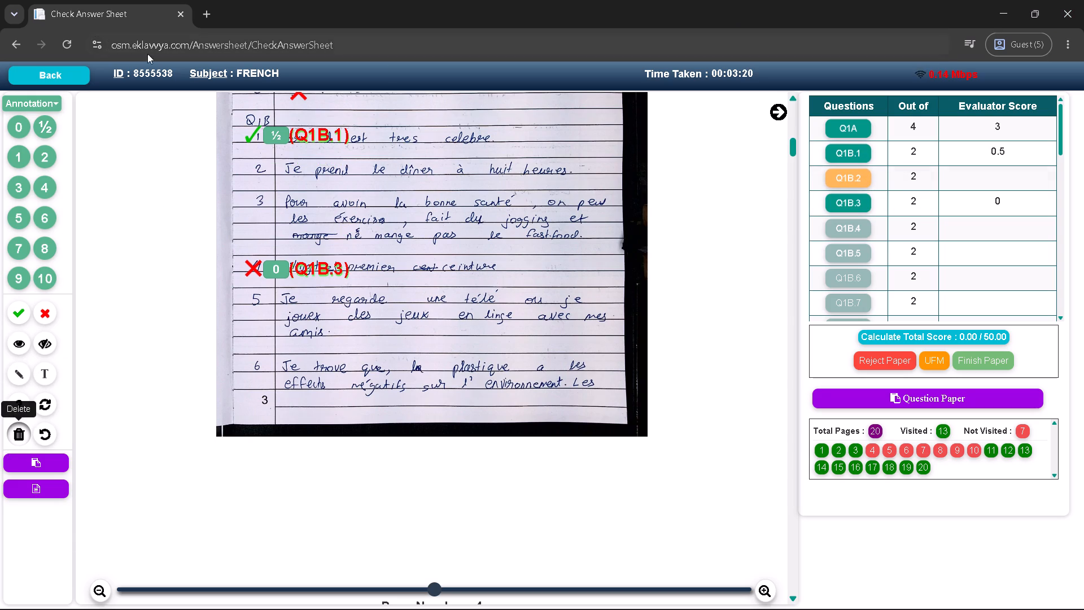
click(43, 130)
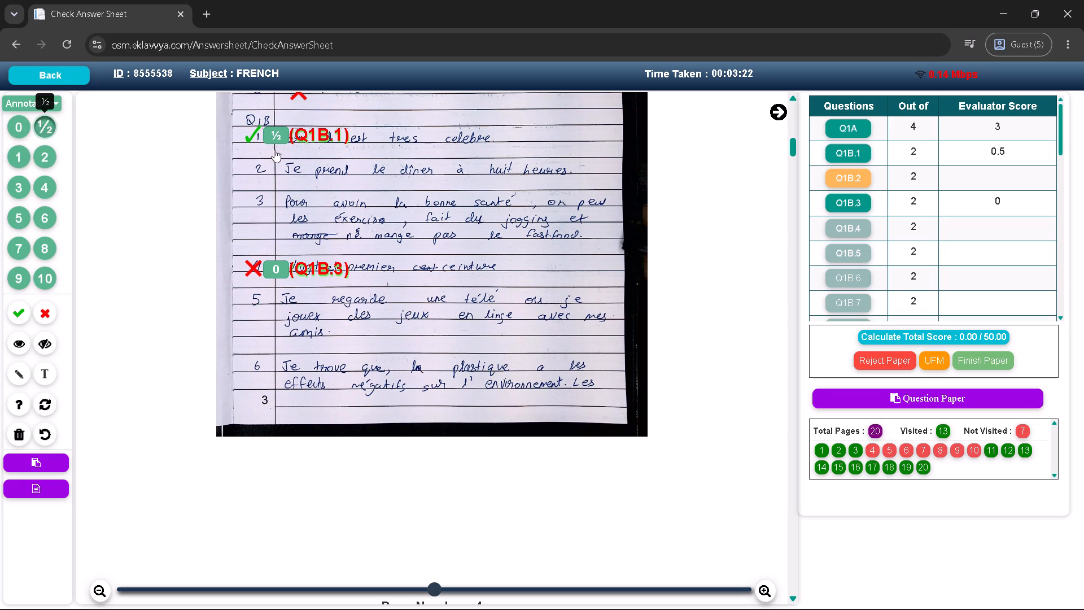
click(257, 153)
Award 1 mark for Q1B.3 beside answer 3 on page 3.
click(849, 203)
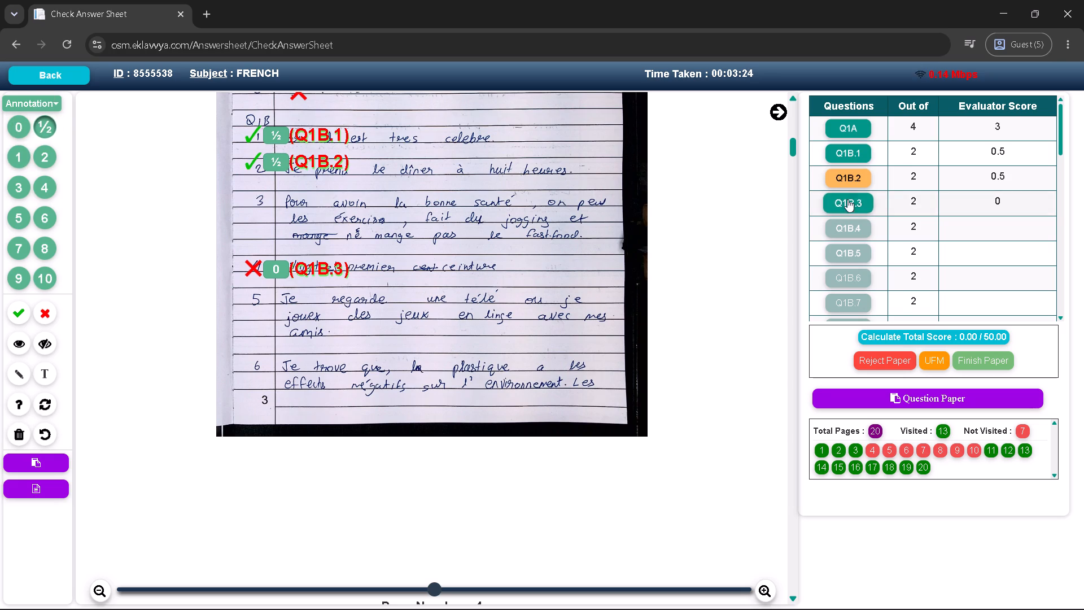
click(15, 156)
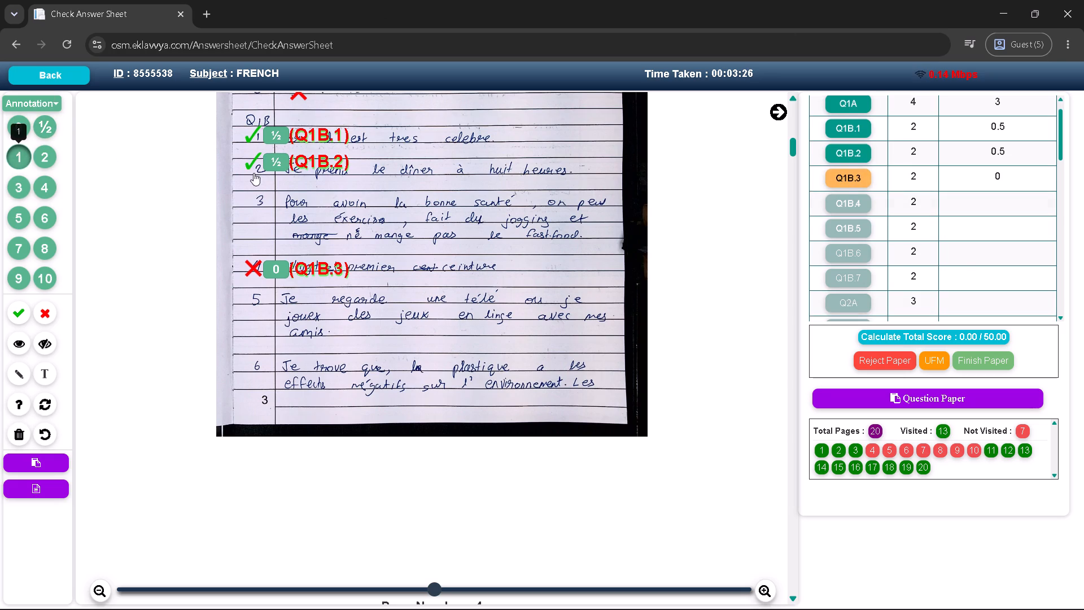
click(260, 181)
Delete all marks placed for Q1B.3 and award it 1 mark beside answer 3 on page 3.
click(855, 203)
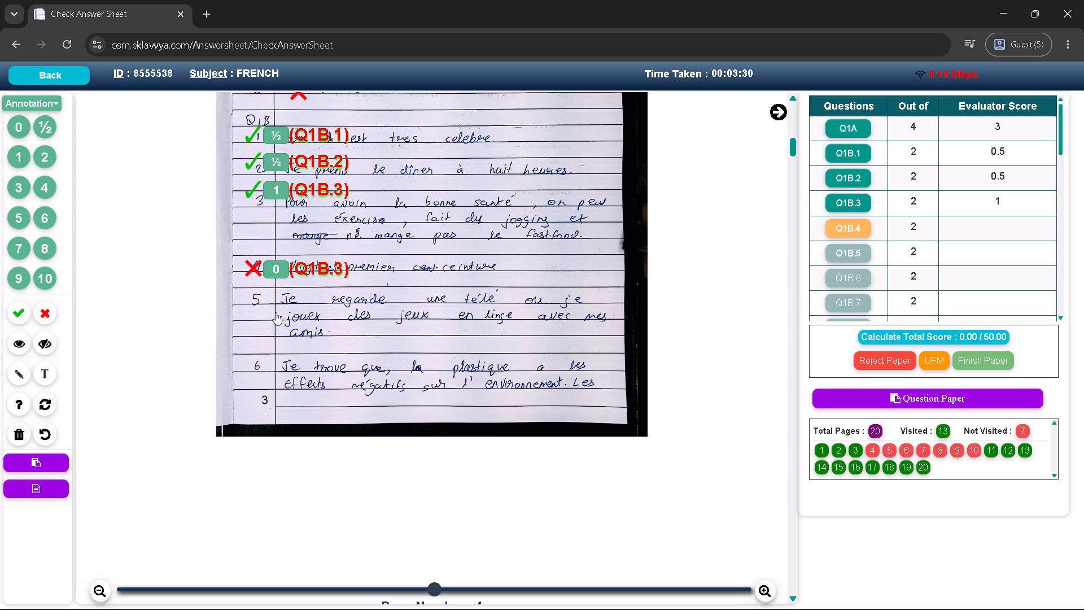
click(846, 207)
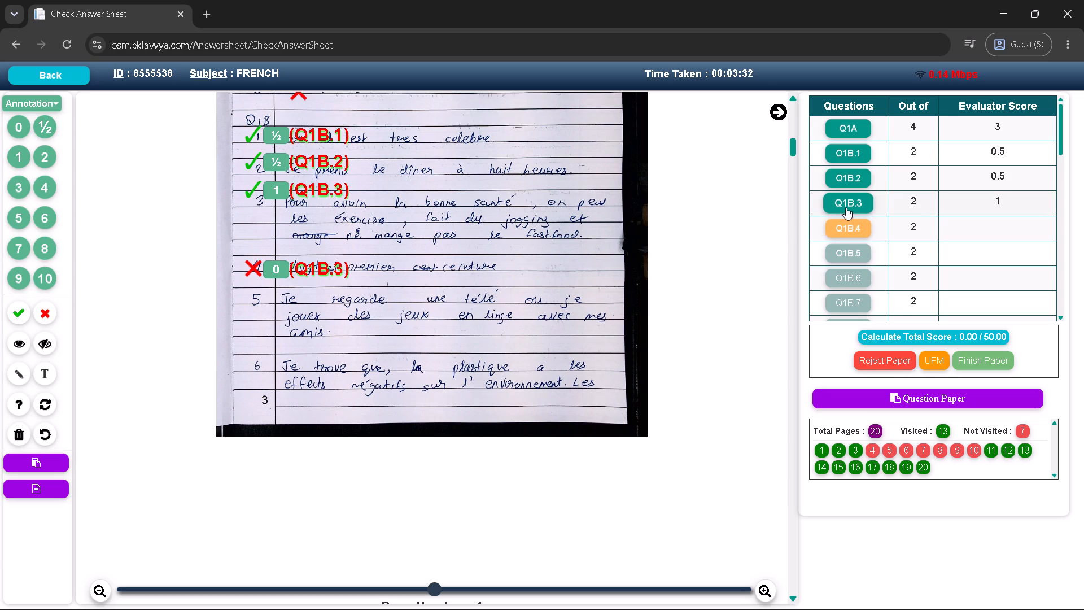
click(16, 440)
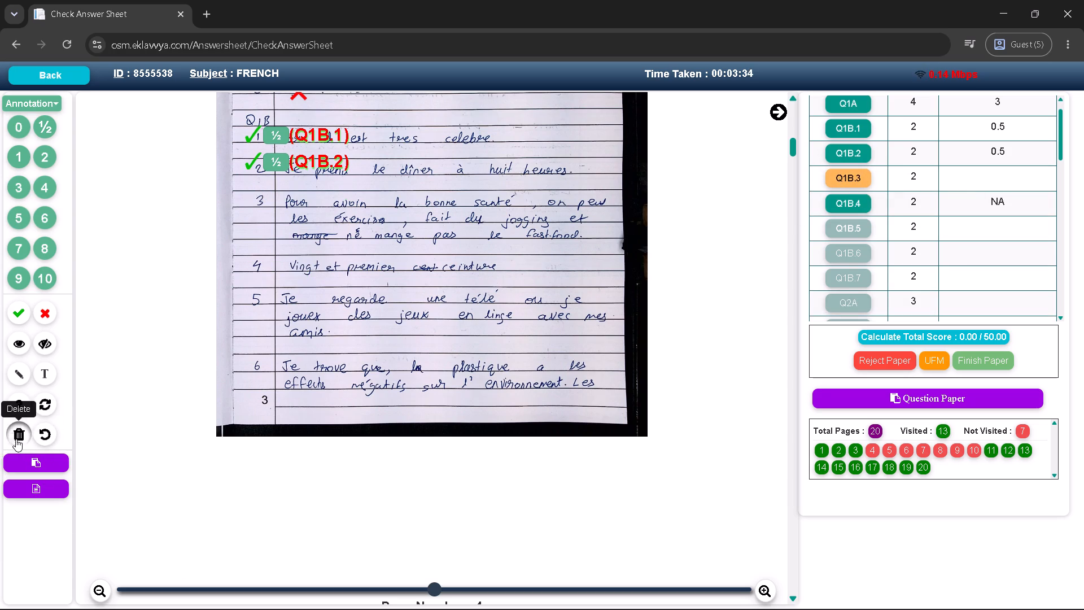
click(853, 181)
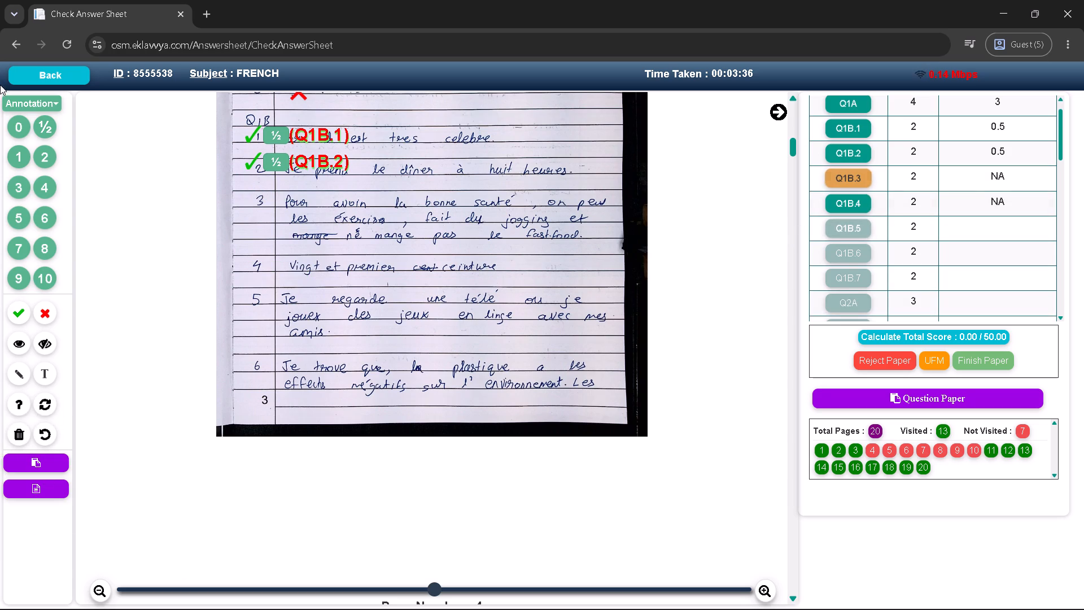
click(23, 160)
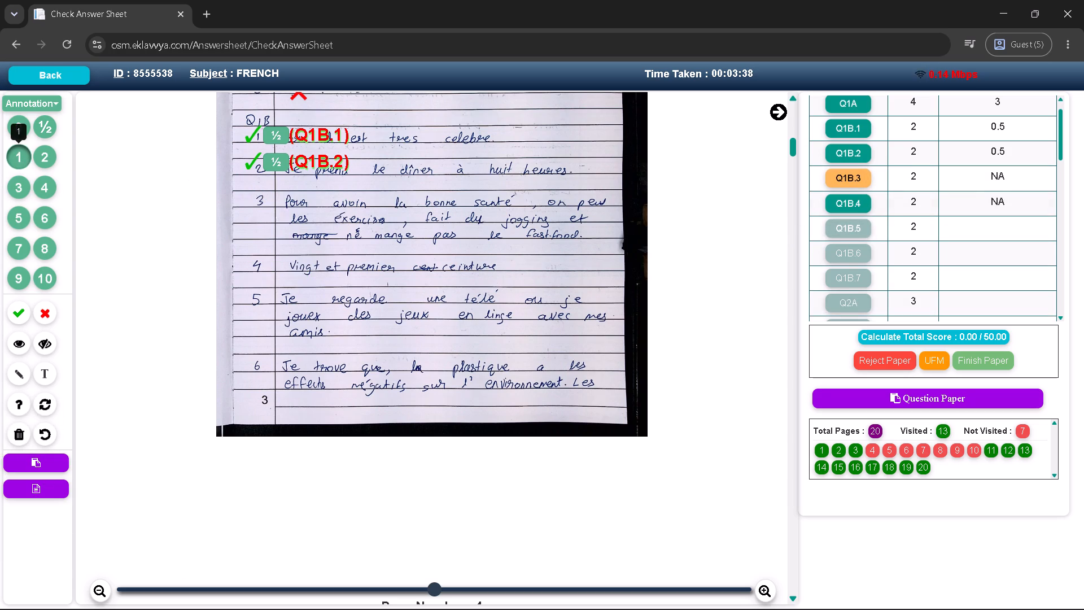
click(279, 208)
Award 0 marks for Q1B.4 beside answer 4 on page 3.
click(843, 203)
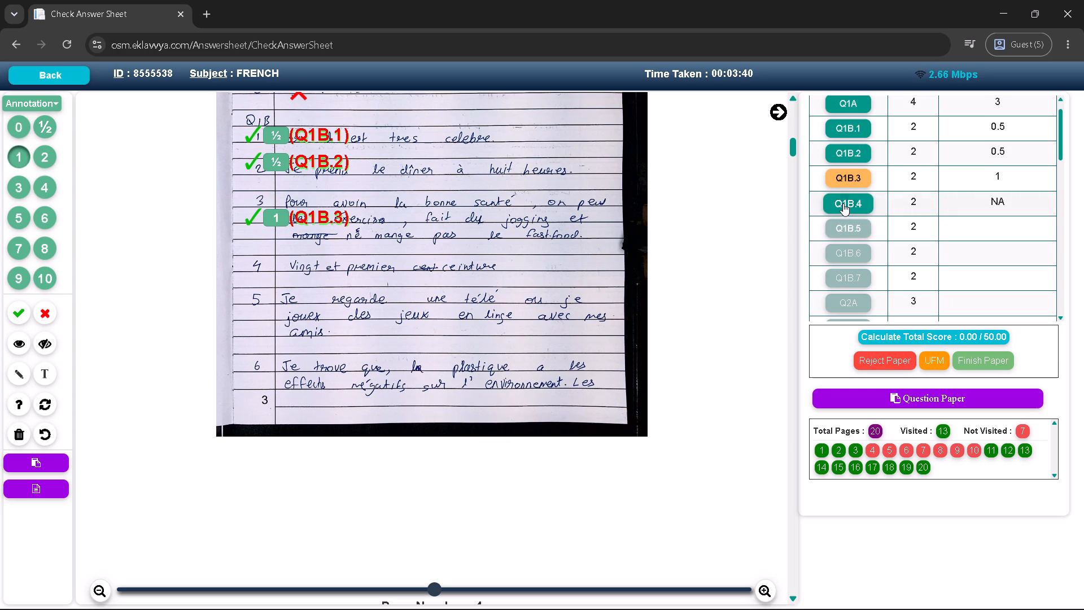
click(18, 128)
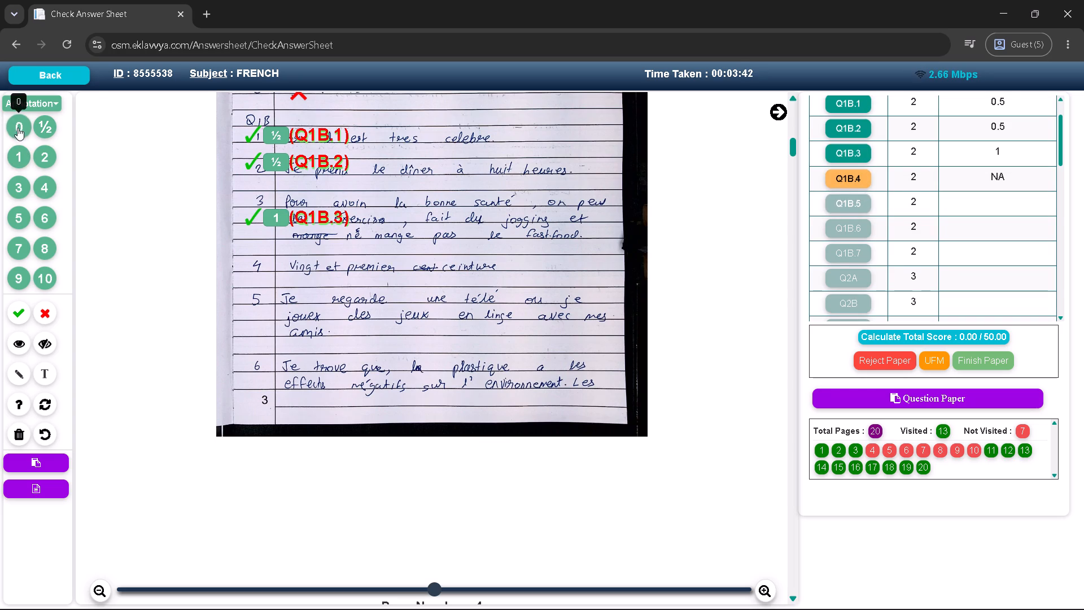
click(266, 254)
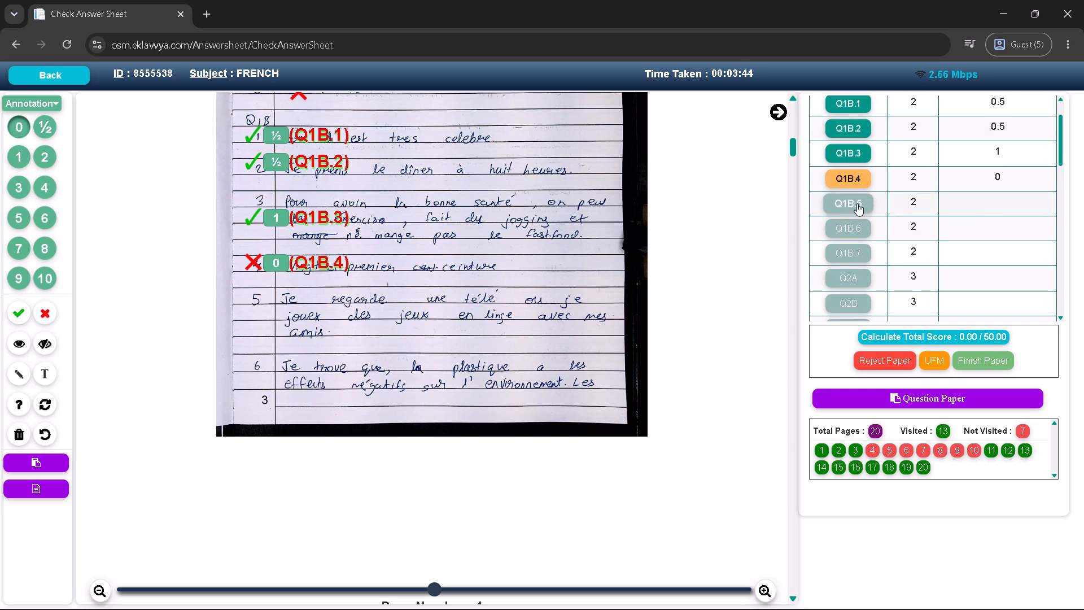
Consult the question paper for Q1B.5 and award it 1.5 marks beside answer 5 on page 3.
click(857, 203)
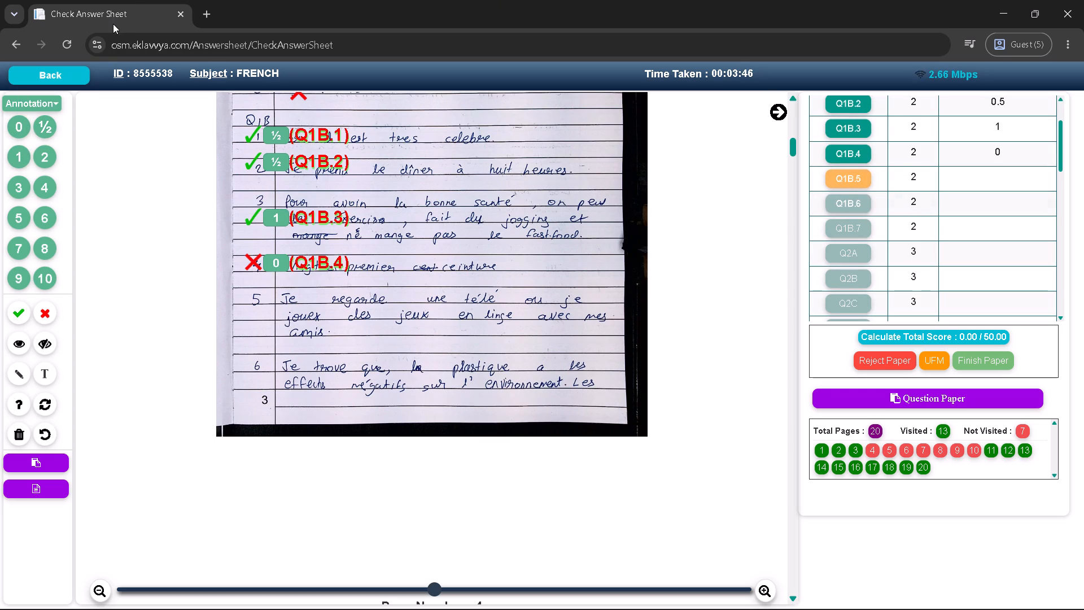
click(28, 458)
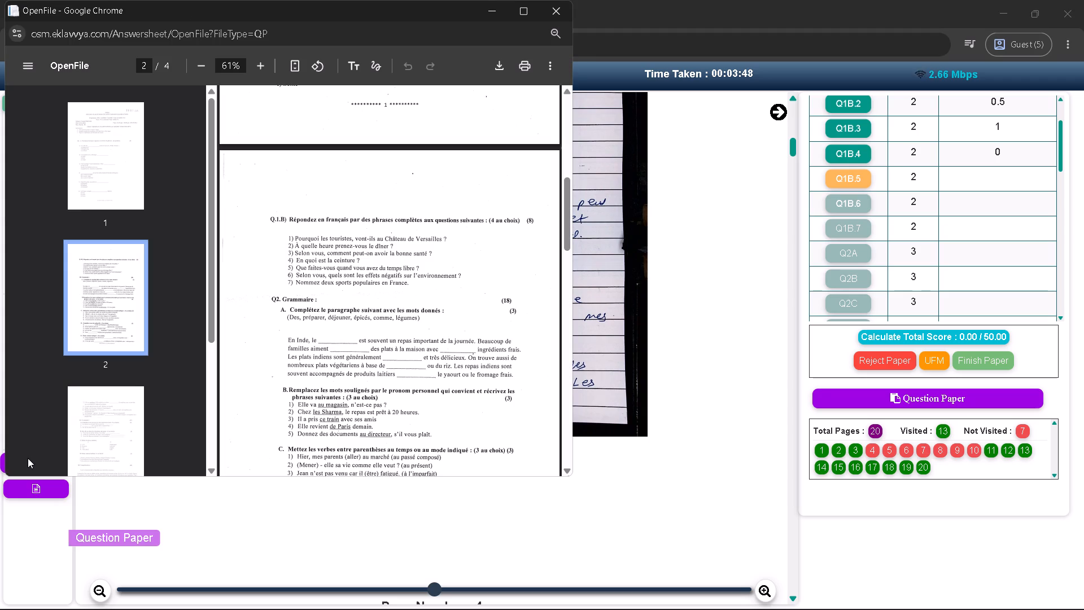
click(28, 458)
click(492, 12)
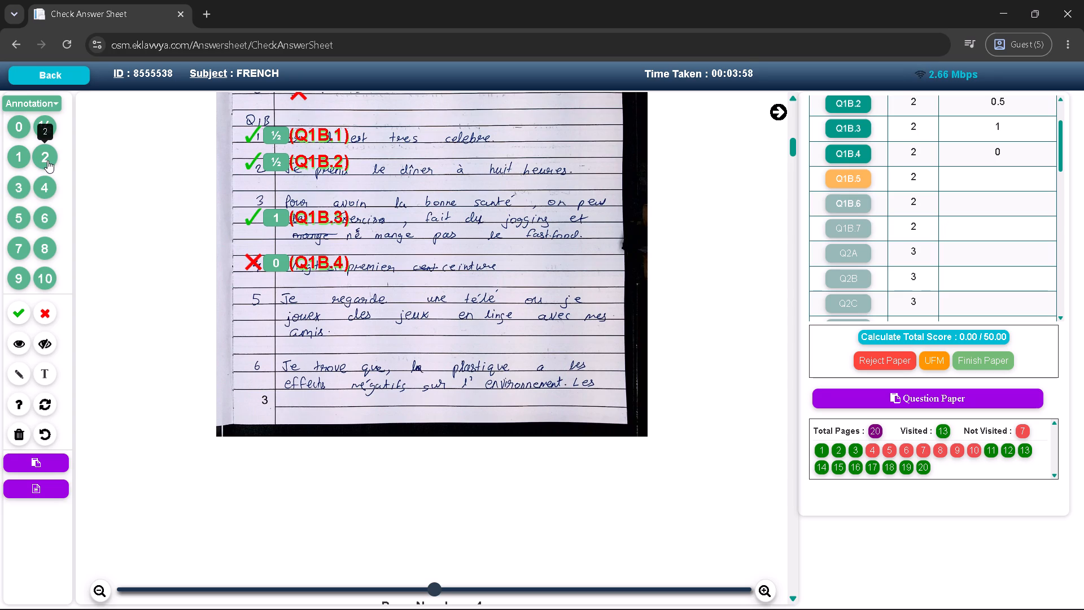
click(36, 105)
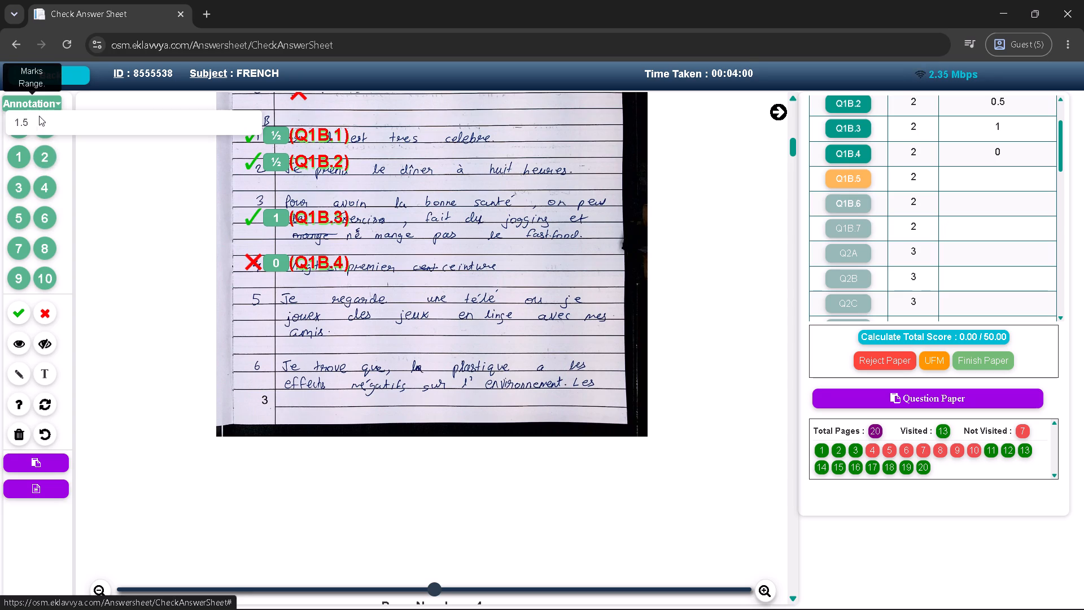
click(19, 124)
click(246, 297)
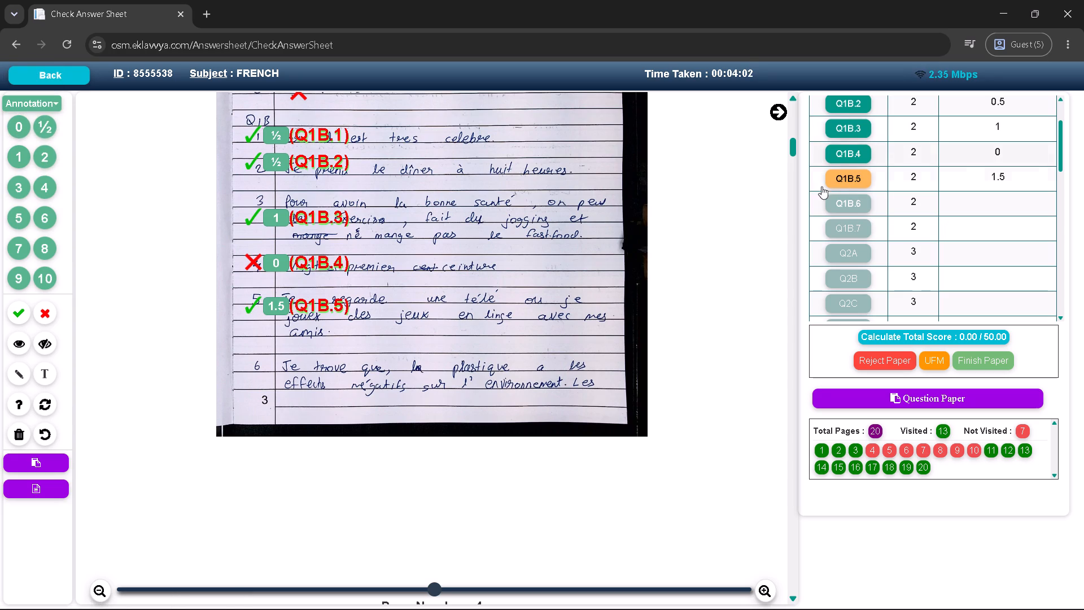
Consult the question paper for Q1B.6 and award it 1.5 marks beside answer 6 on page 3.
click(836, 200)
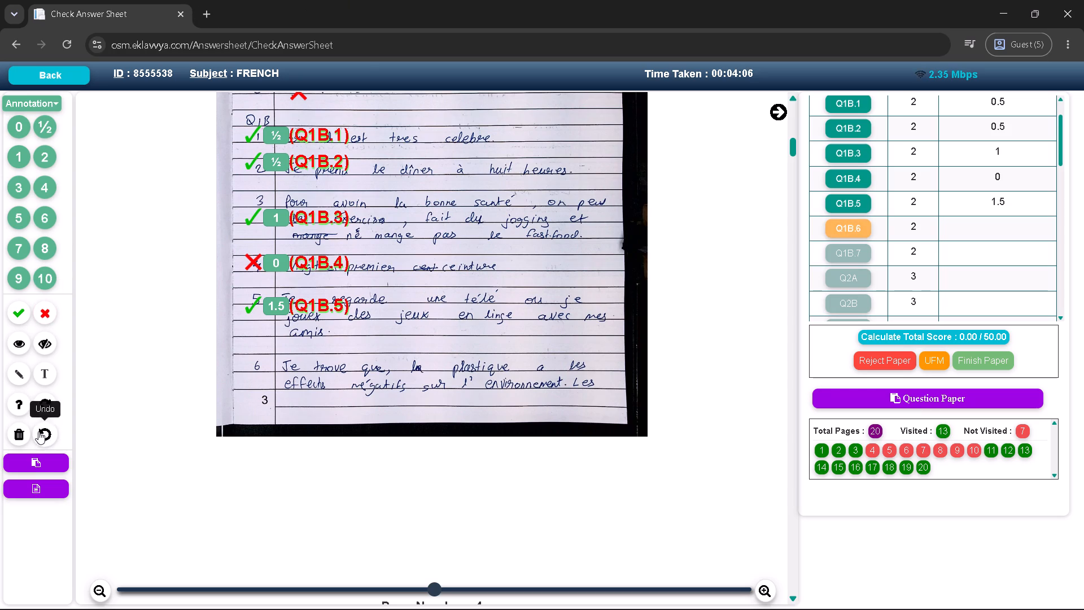
click(38, 465)
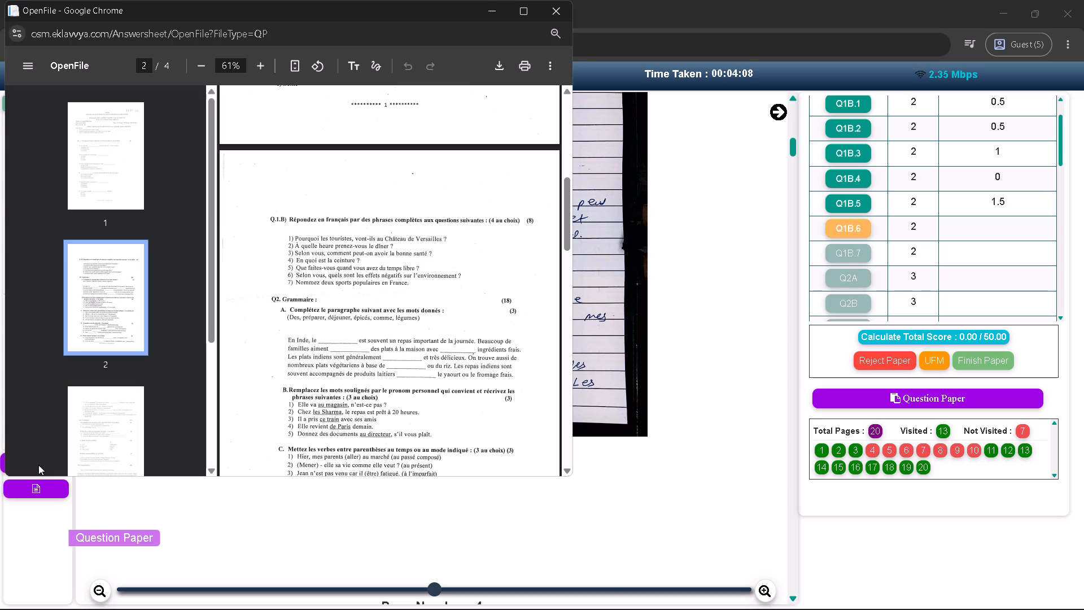
click(38, 465)
click(492, 8)
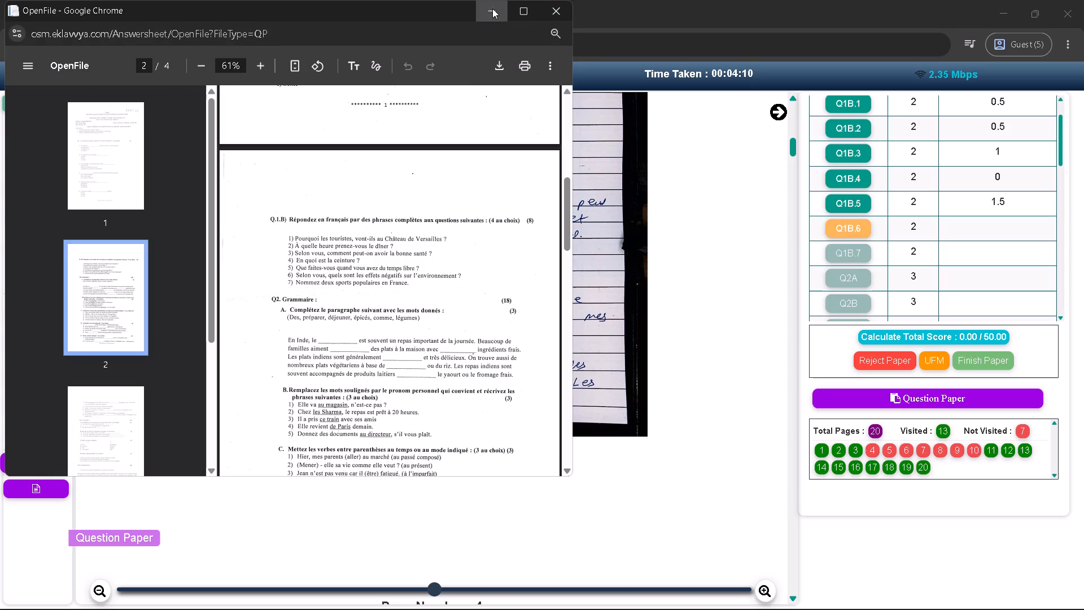
scroll(552, 302, down, 3)
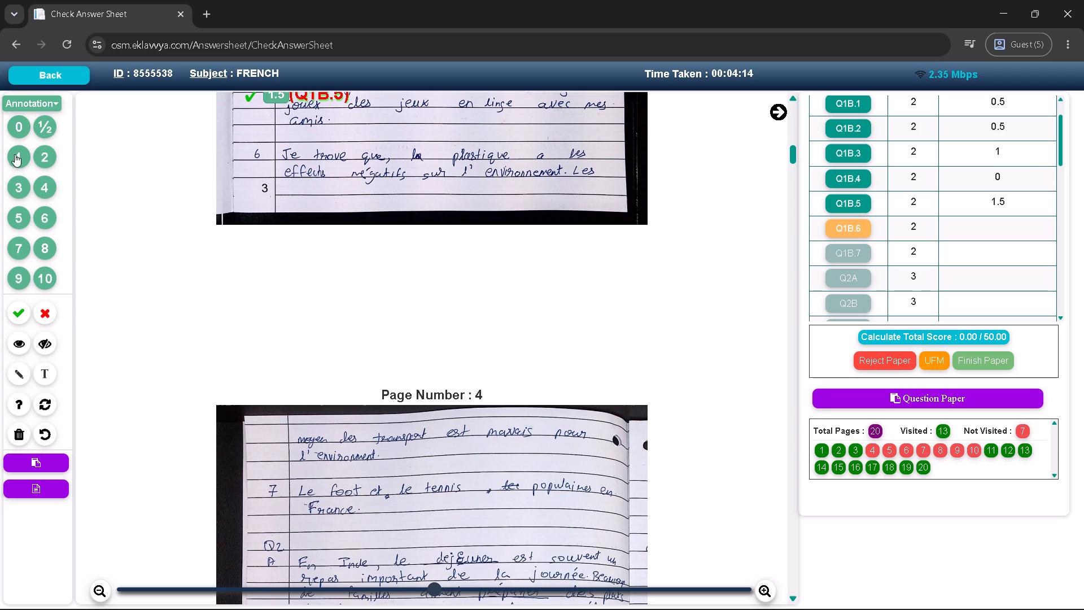
click(35, 106)
click(27, 123)
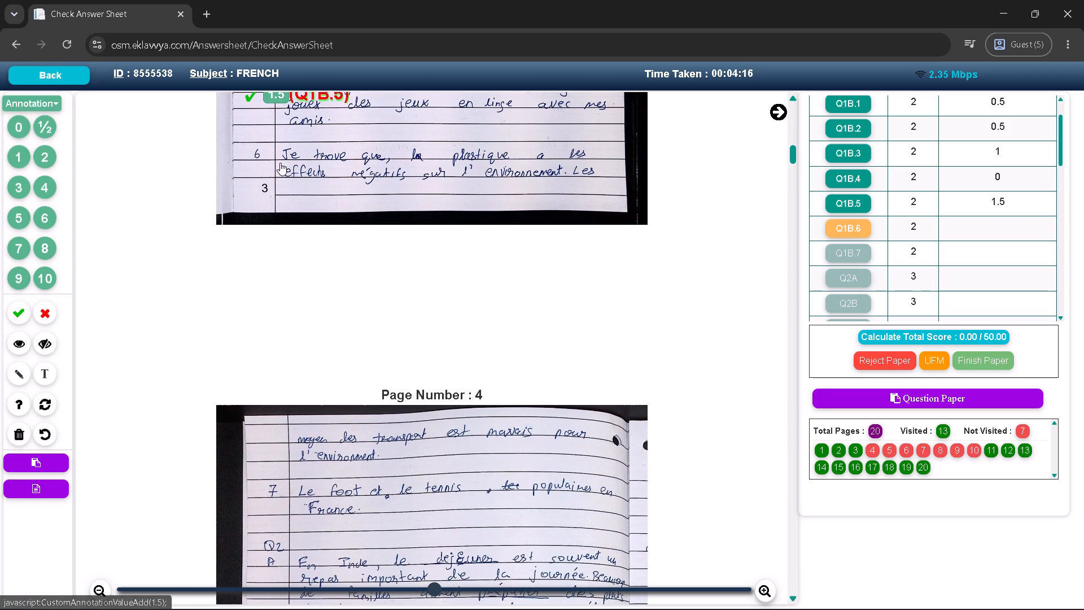
click(281, 159)
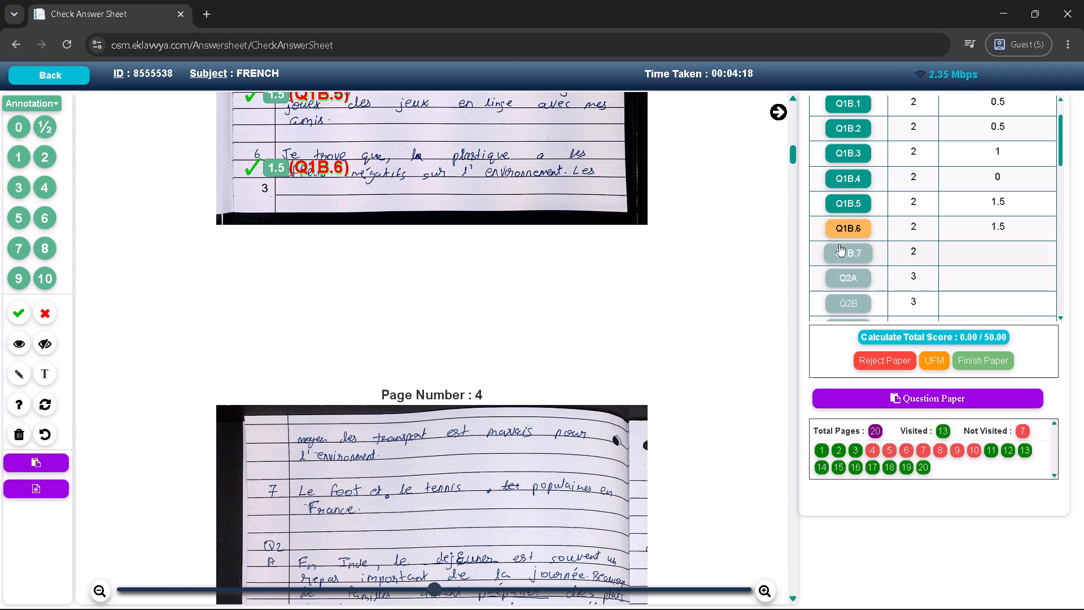
Consult the question paper for Q1B.7 and award it 2 marks beside answer 7 on page 4.
click(839, 250)
scroll(490, 309, down, 2)
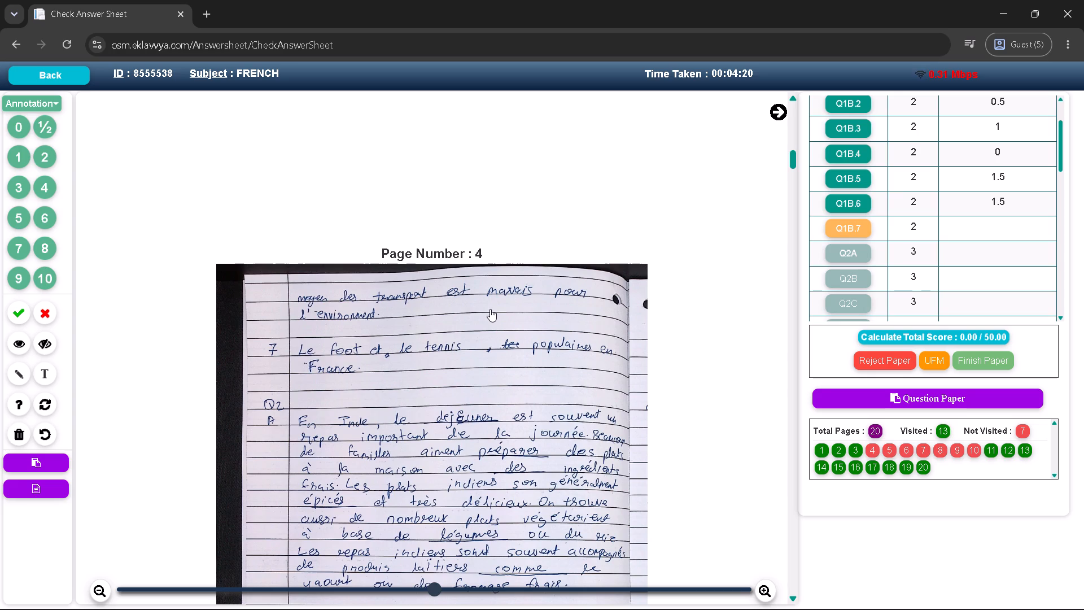
click(58, 467)
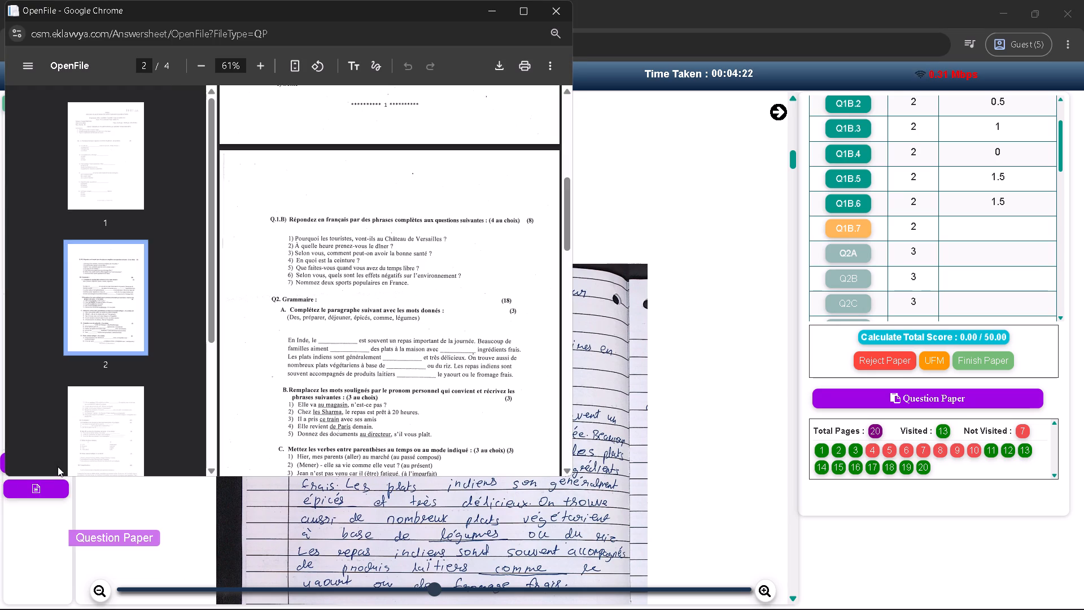
click(58, 467)
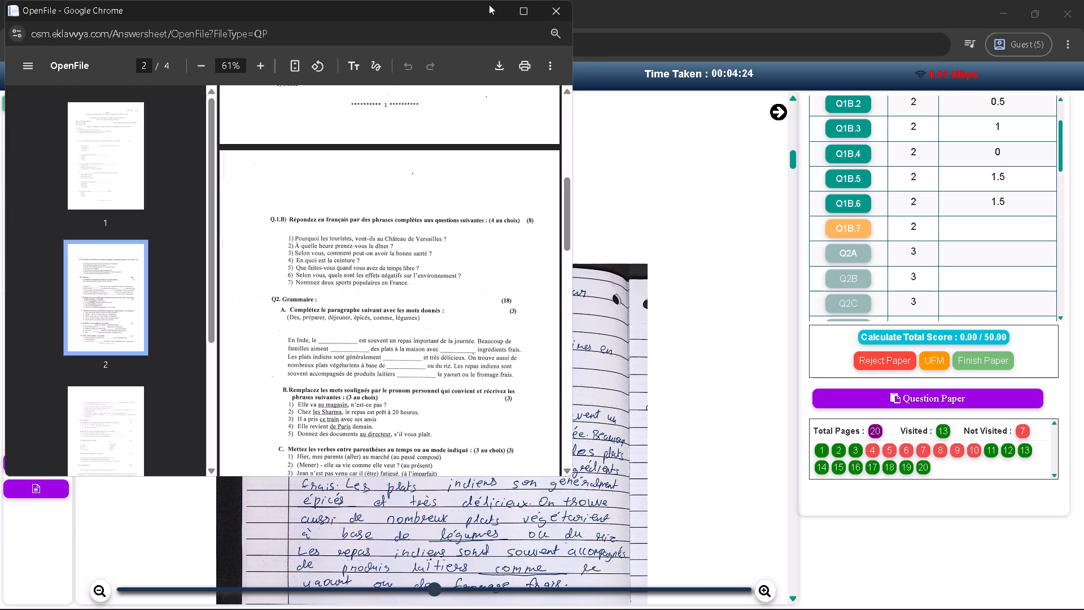
click(487, 8)
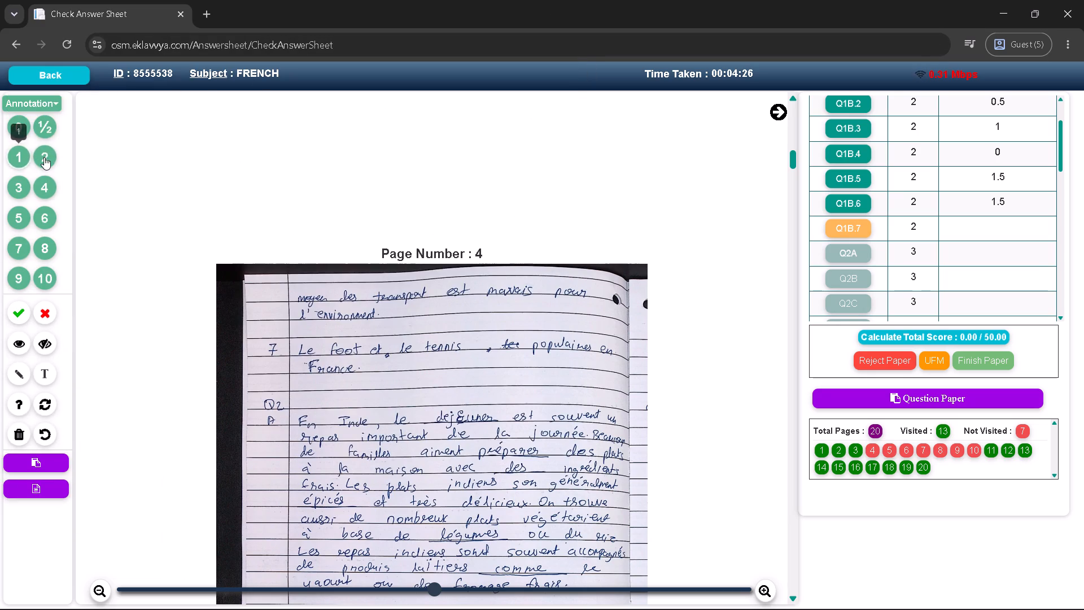
click(44, 157)
click(265, 335)
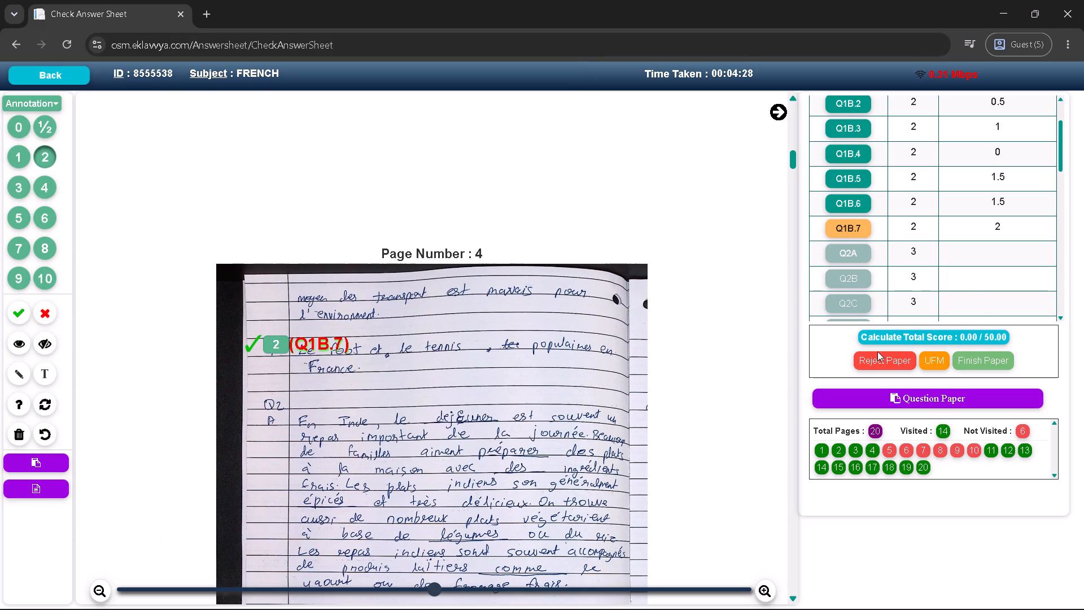
Draw a Pen tool tick above "déjeuner" in the Q2A paragraph on page 4 and award Q2A 3 marks.
click(864, 255)
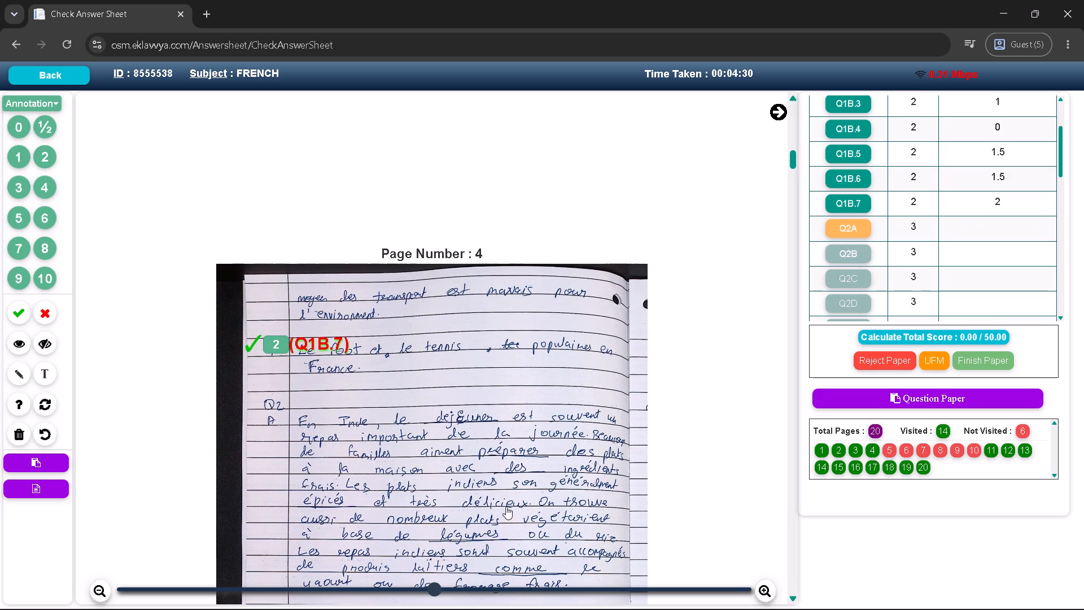
scroll(480, 433, down, 2)
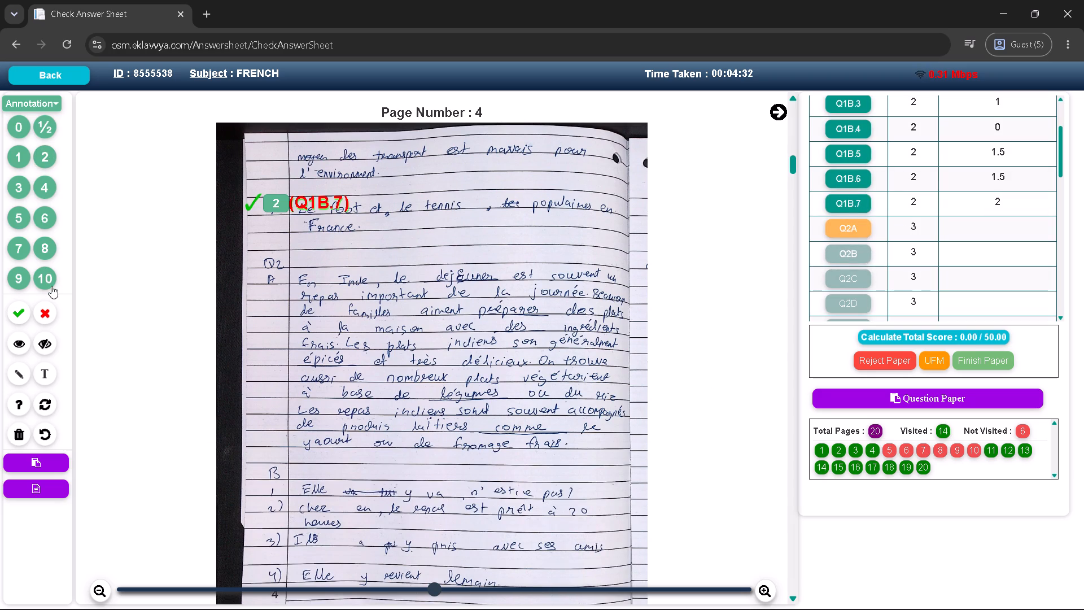
click(10, 314)
click(19, 365)
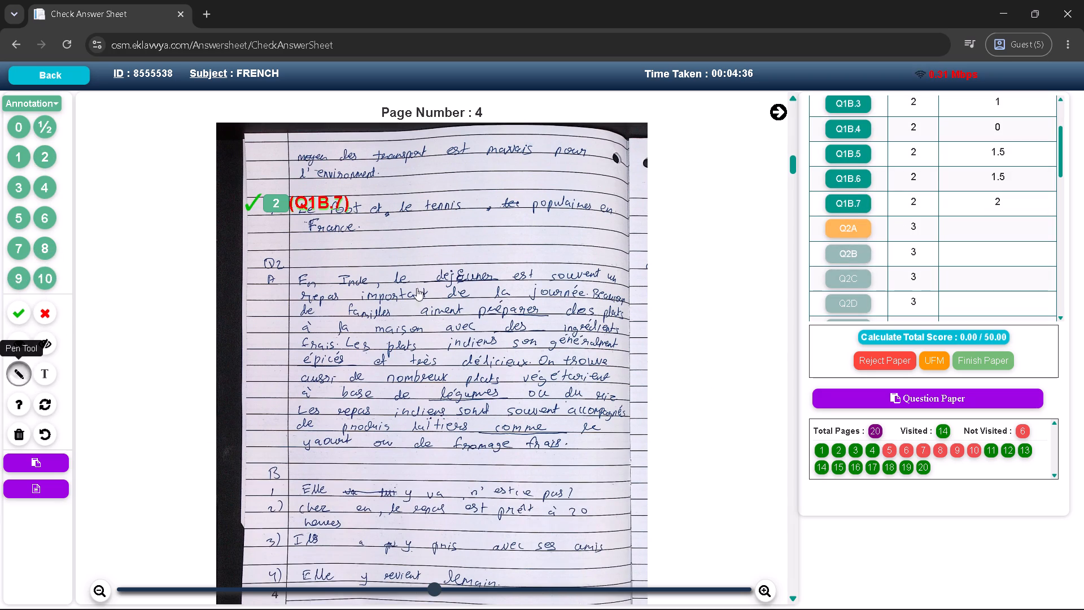
drag(468, 251, 486, 256)
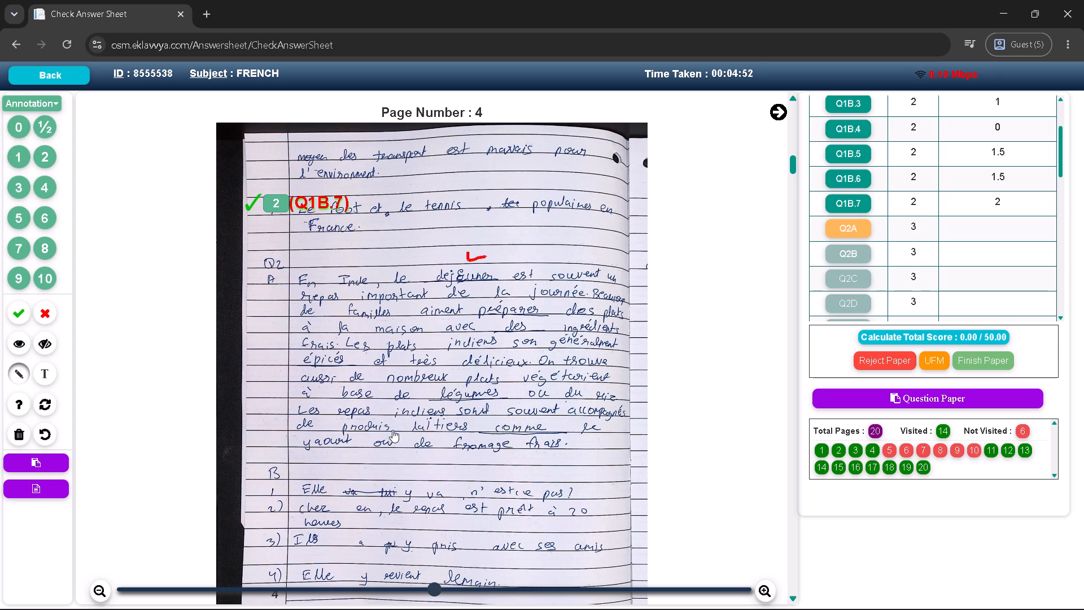
click(24, 191)
click(241, 284)
Consult the sample answer key for Q2B and mark answer 2 on page 4 with a cross.
click(847, 250)
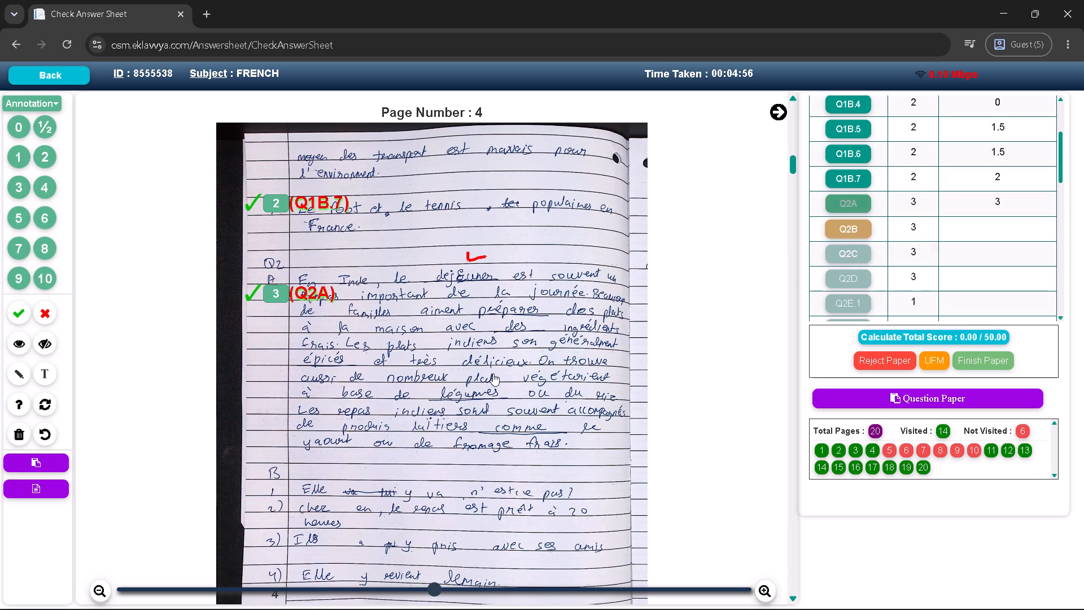
scroll(493, 373, down, 3)
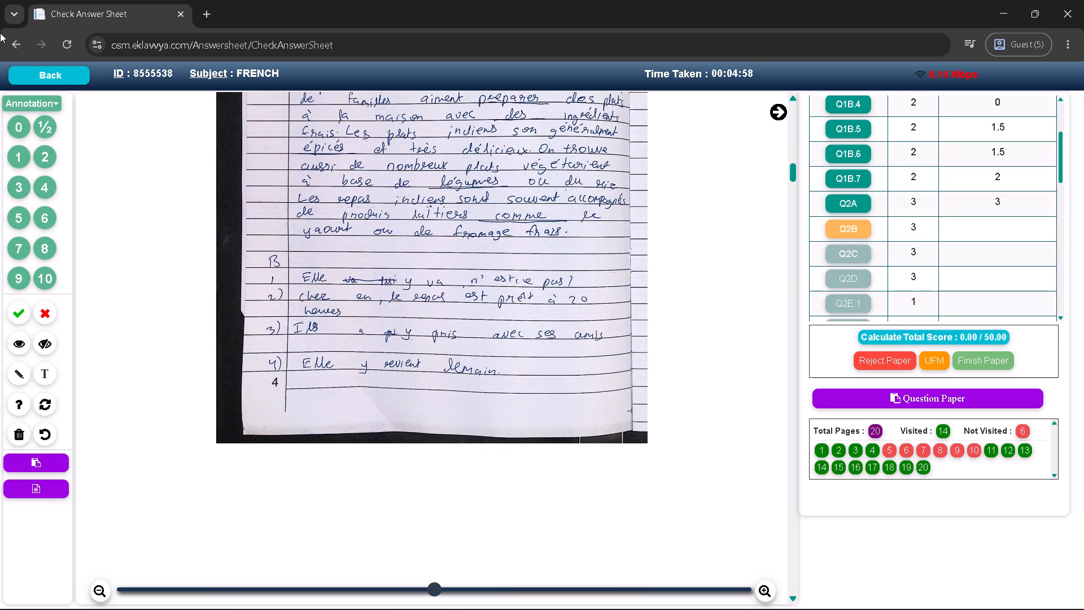
click(46, 487)
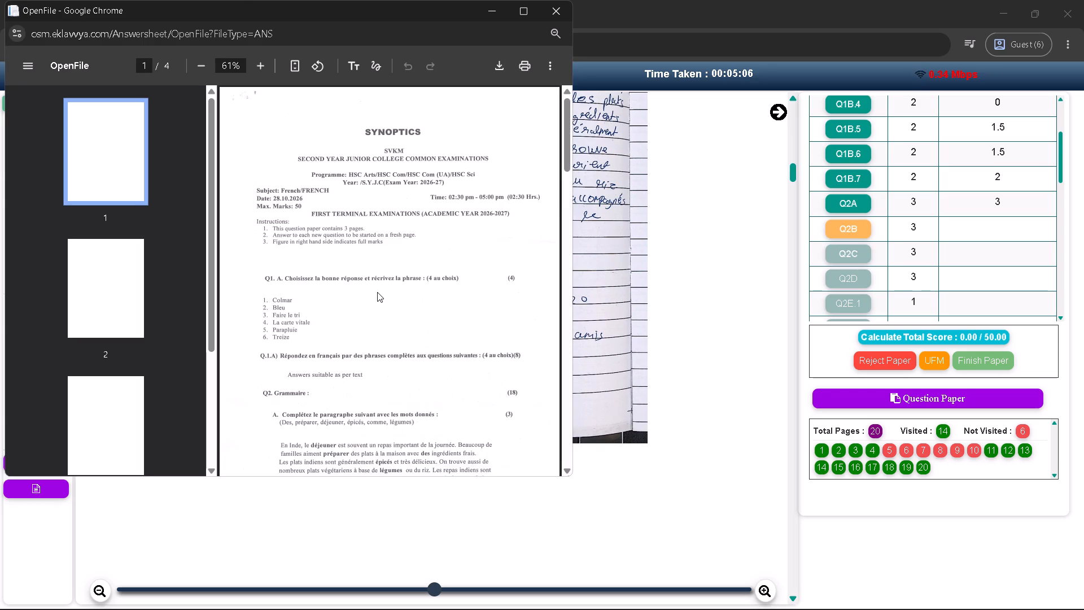
scroll(377, 292, down, 3)
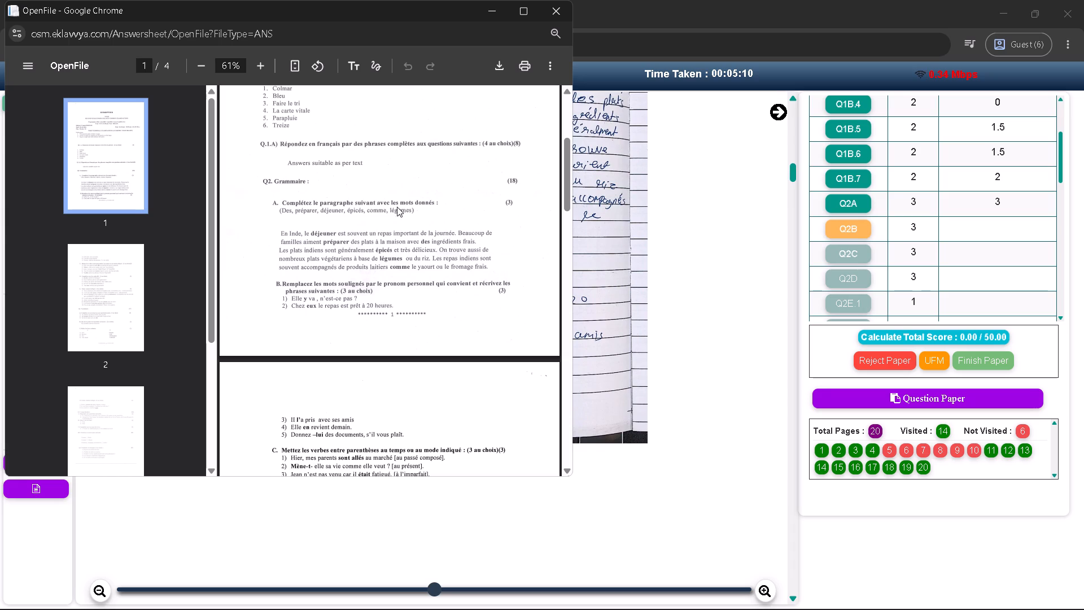
click(492, 14)
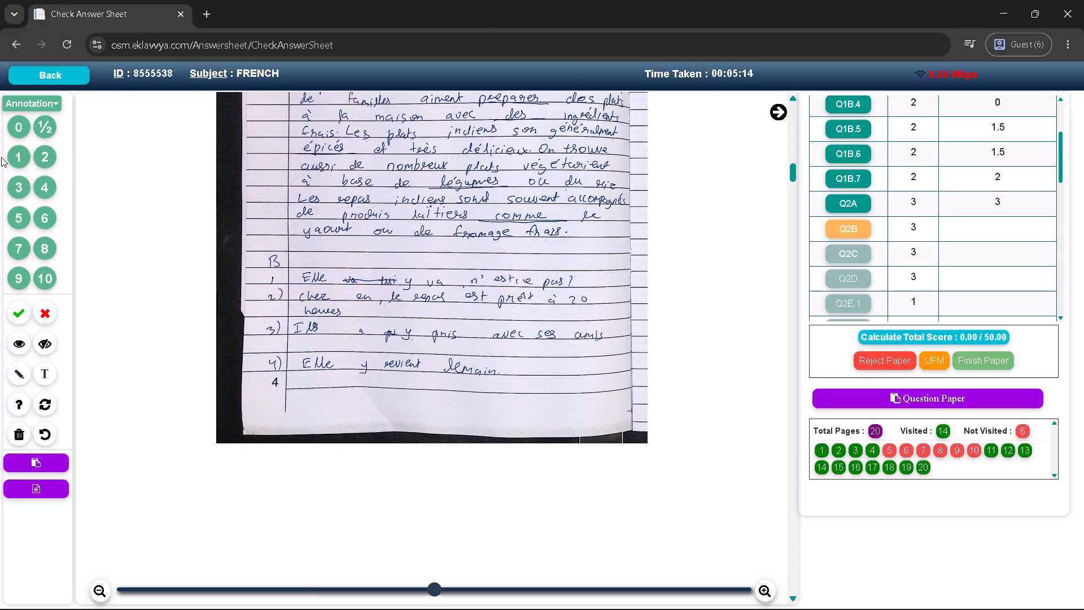
click(50, 314)
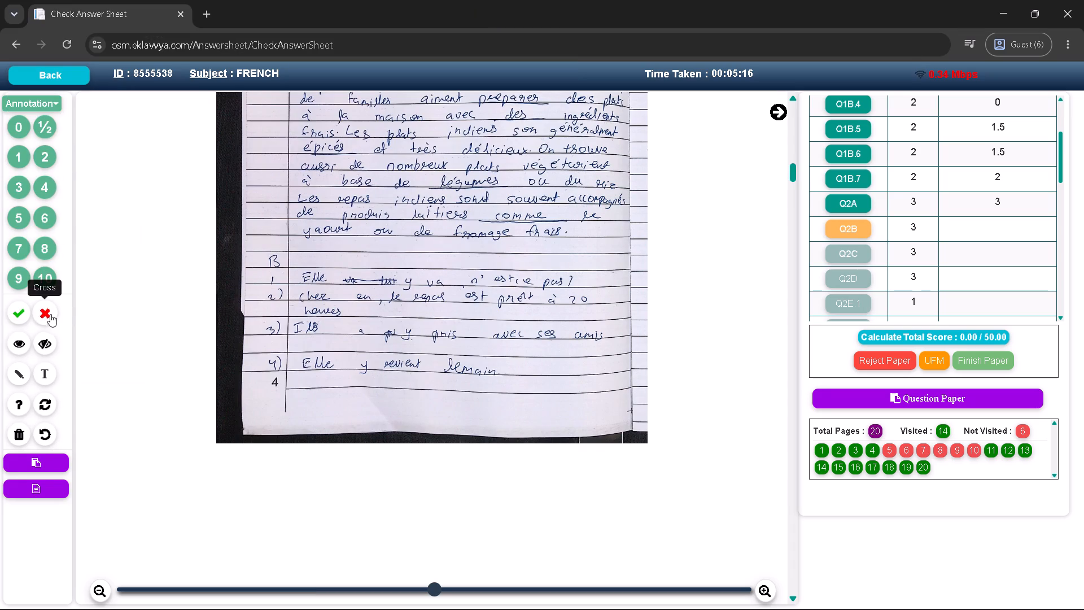
click(286, 293)
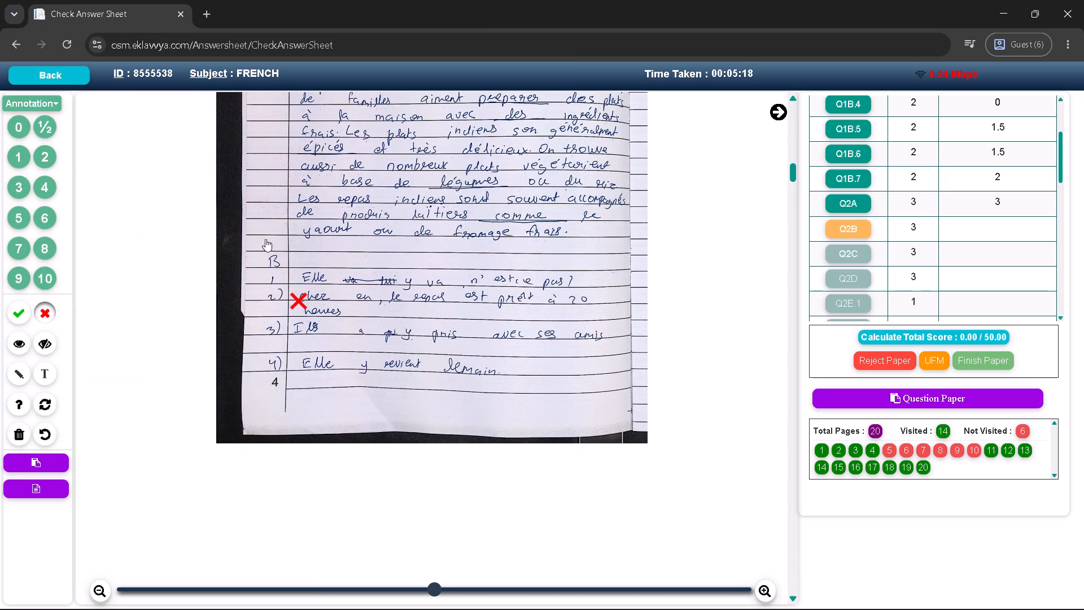
Recheck the sample answer key for Q2B and cross answer 3 on page 4 and answer 5 on page 5.
click(51, 487)
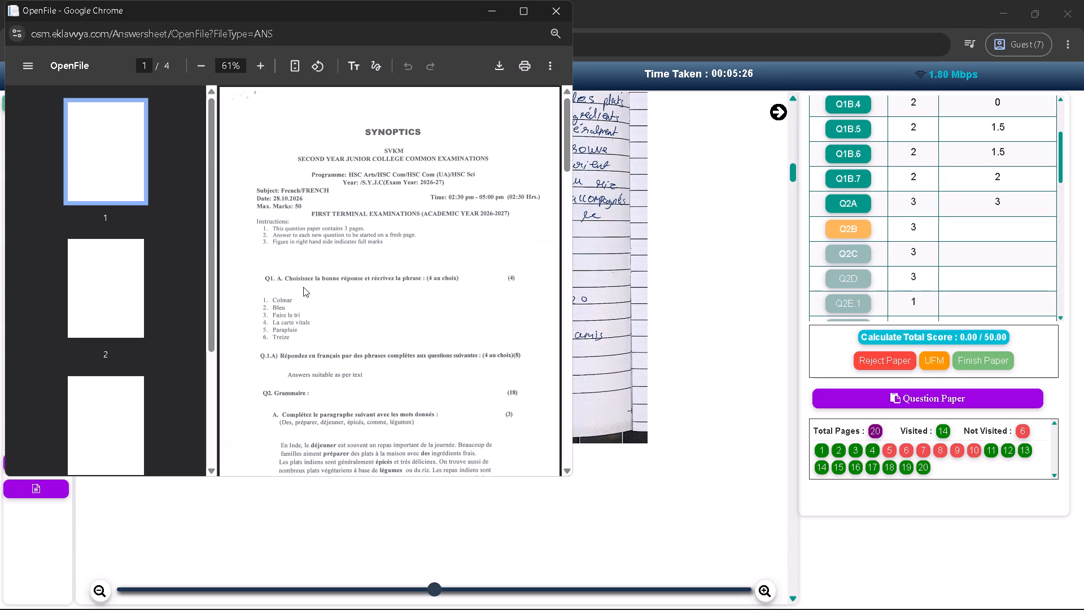
scroll(303, 287, down, 6)
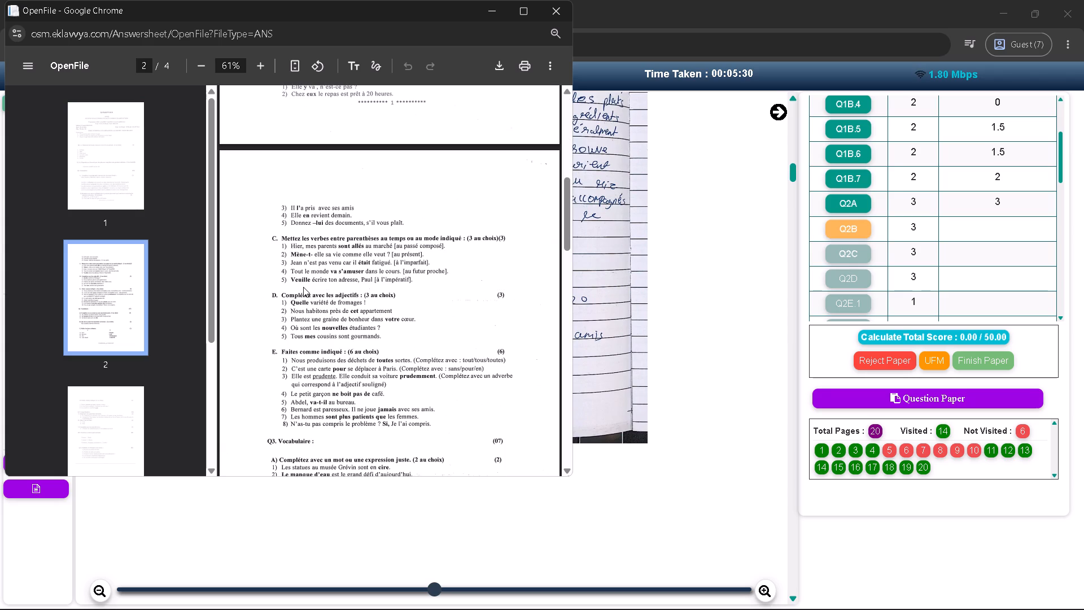
click(489, 12)
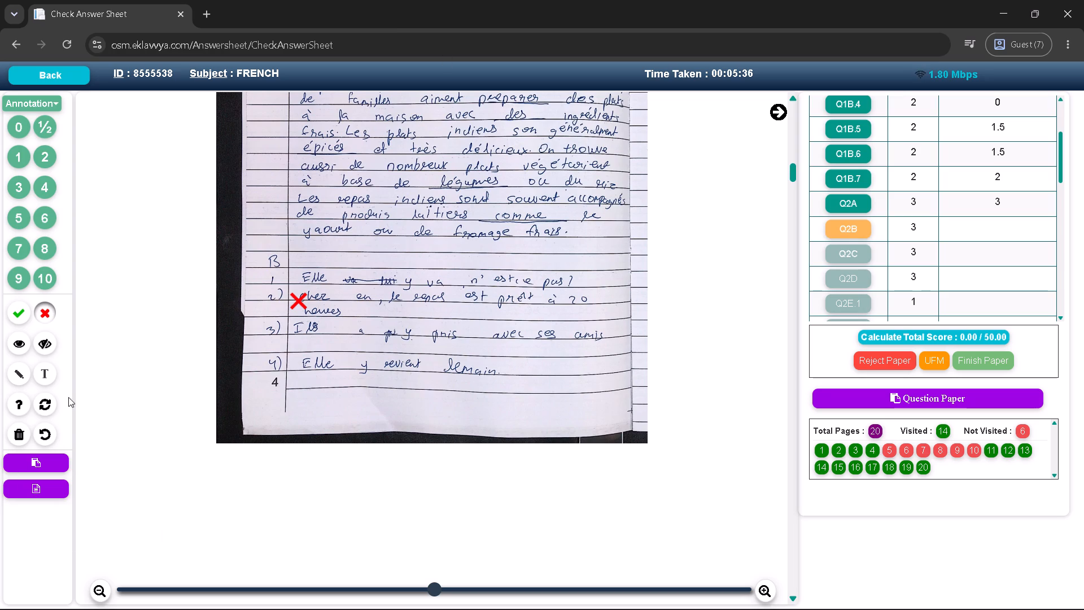
click(312, 320)
scroll(312, 320, down, 3)
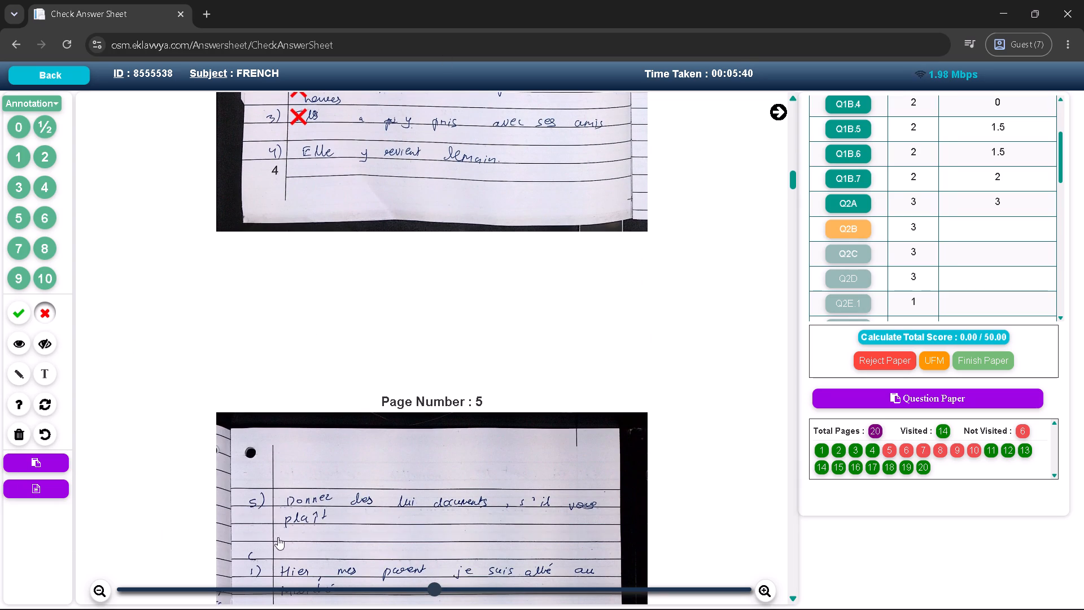
click(277, 492)
Award Q2B 2 marks beside its answer 1 on page 4.
scroll(277, 492, up, 3)
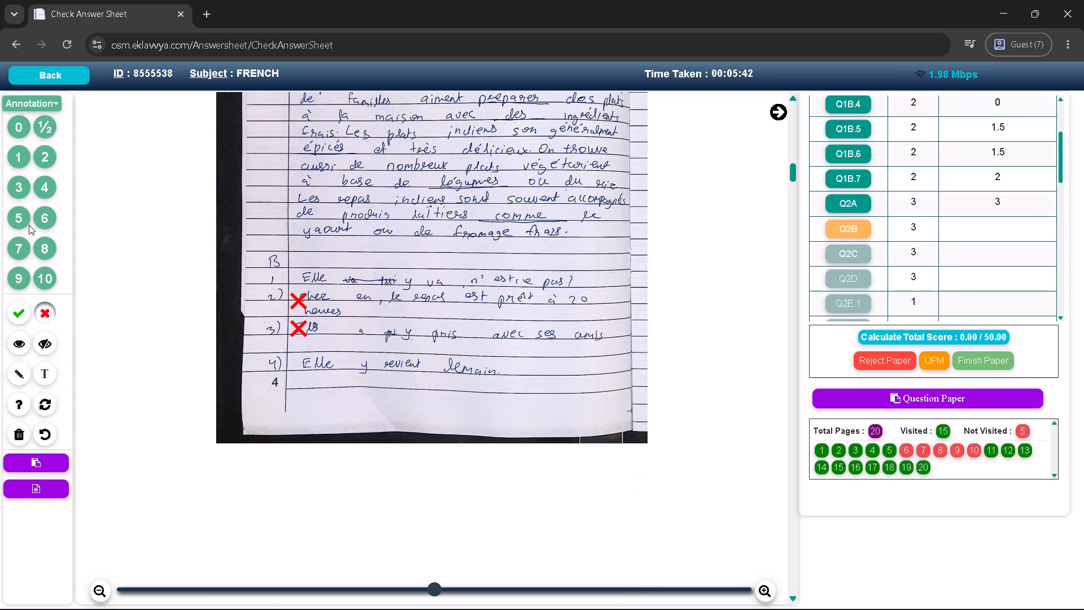
click(53, 155)
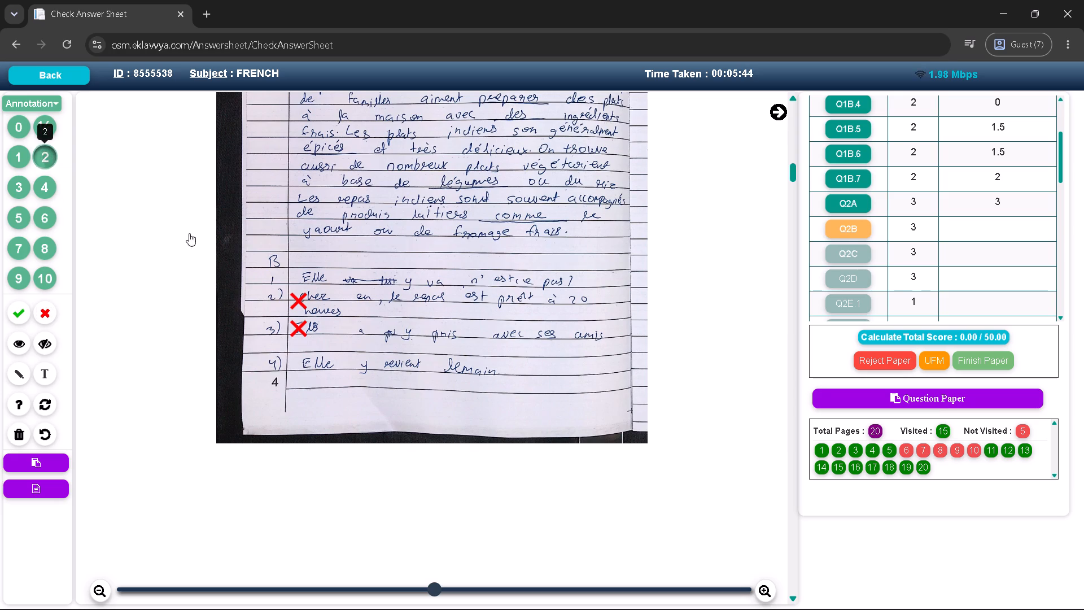
click(283, 265)
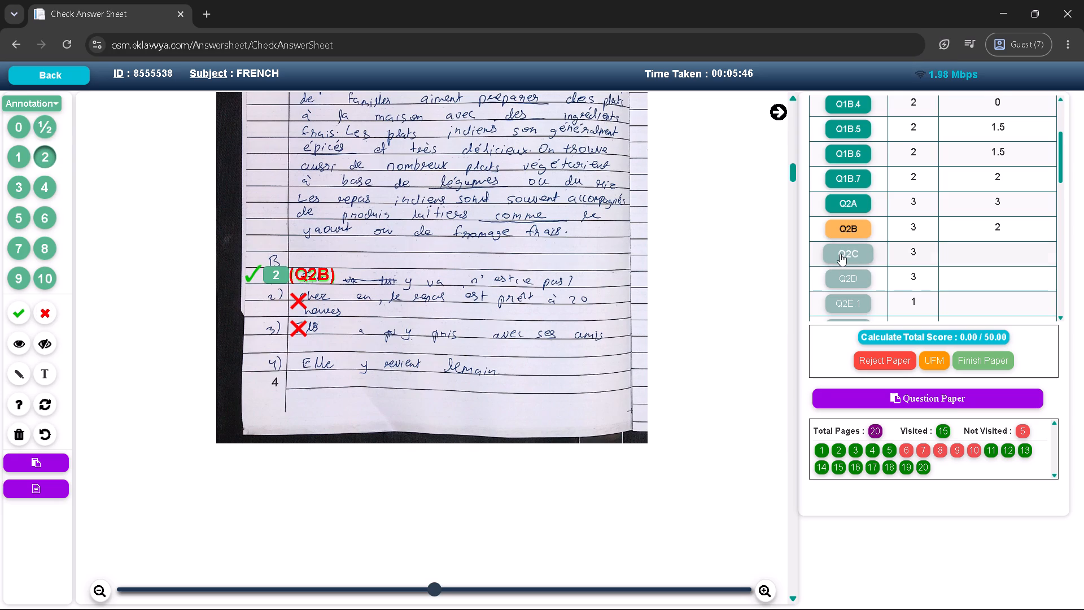
For Q2C on page 5, place a tick above answer 1 and crosses on answers 3 and 4.
click(840, 254)
scroll(413, 322, down, 6)
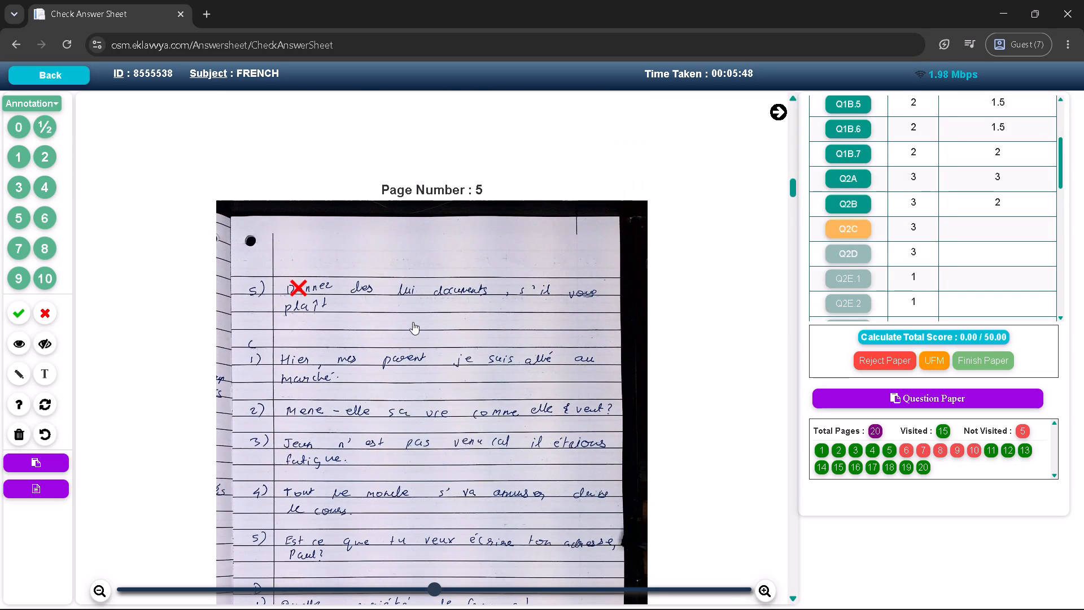
scroll(413, 322, down, 1)
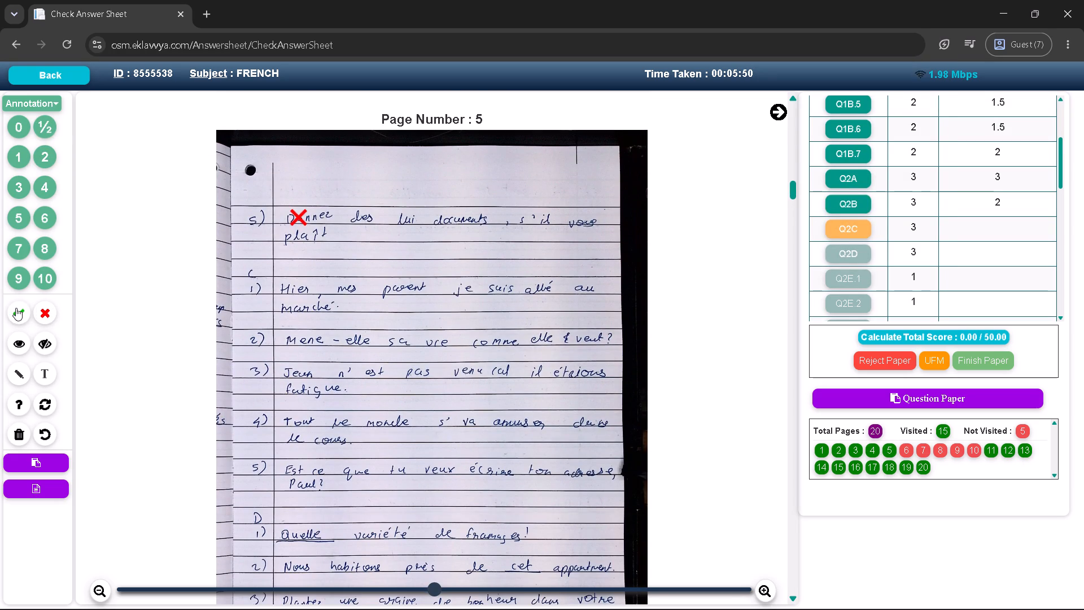
click(16, 311)
click(232, 263)
click(46, 315)
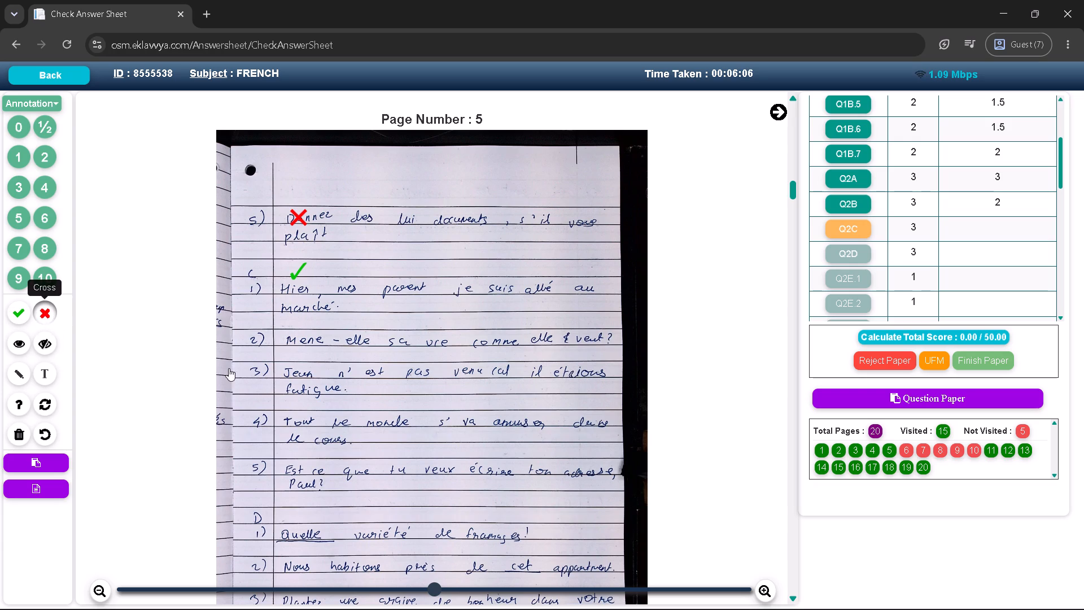
click(249, 365)
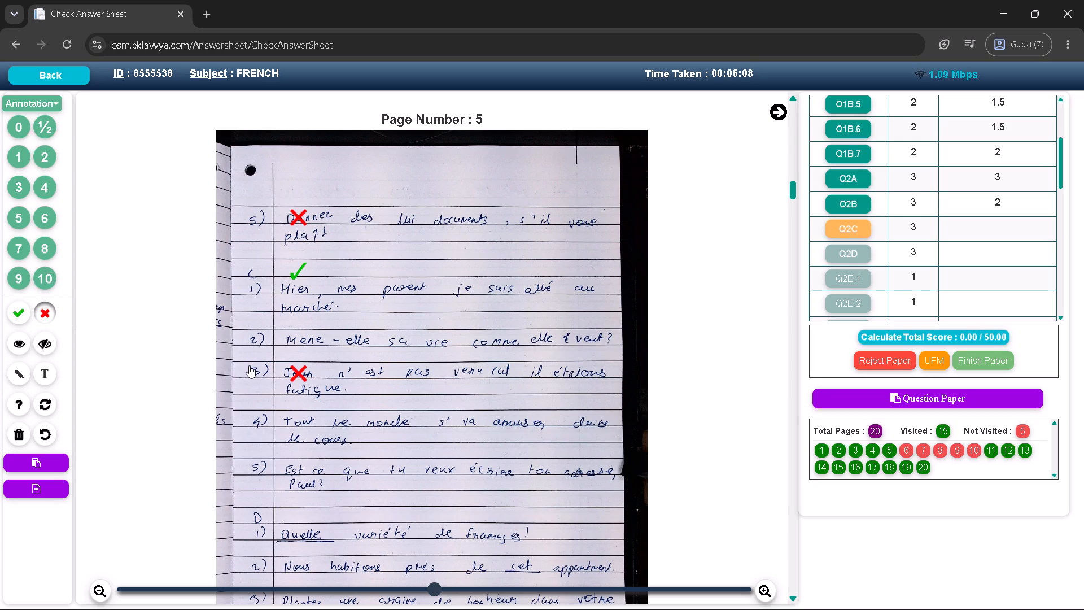
click(251, 422)
Consult the sample answer key for Q2C and mark answer 5 on page 5 with a cross.
click(43, 496)
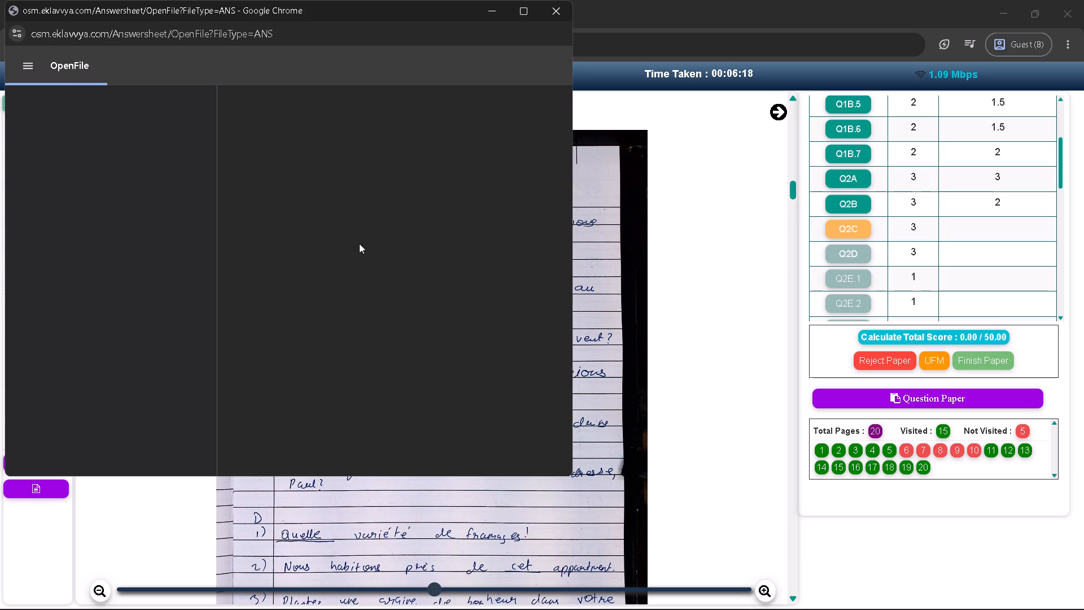
scroll(359, 243, down, 4)
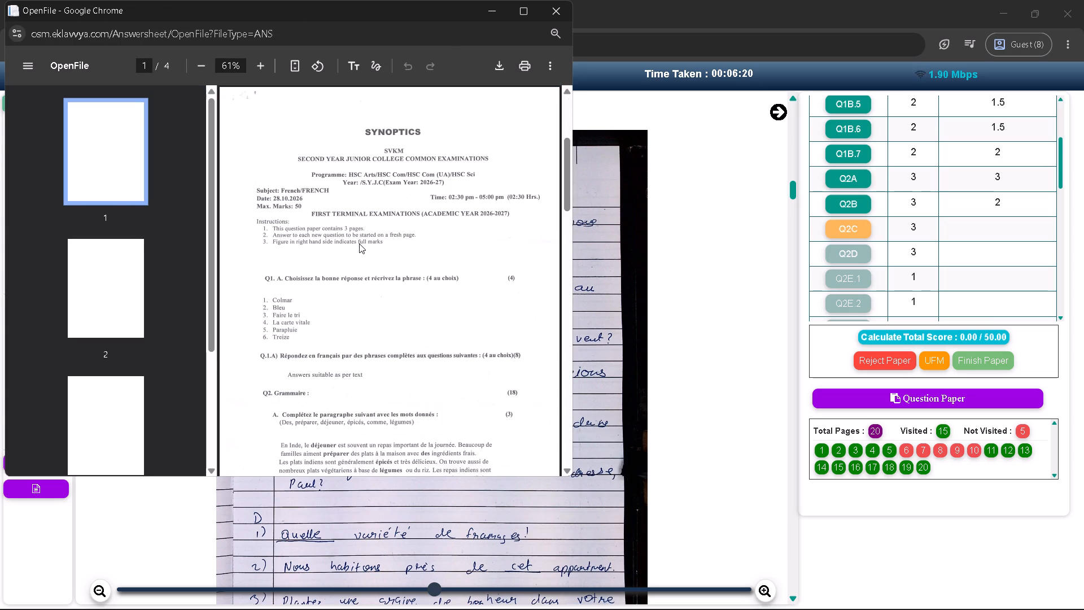
scroll(359, 243, down, 2)
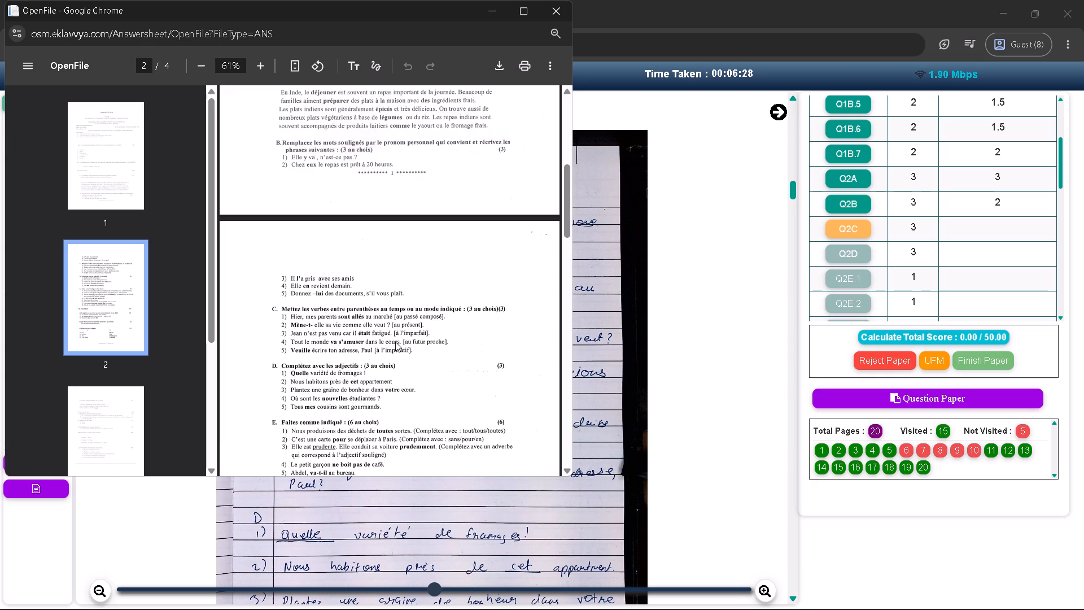
click(488, 6)
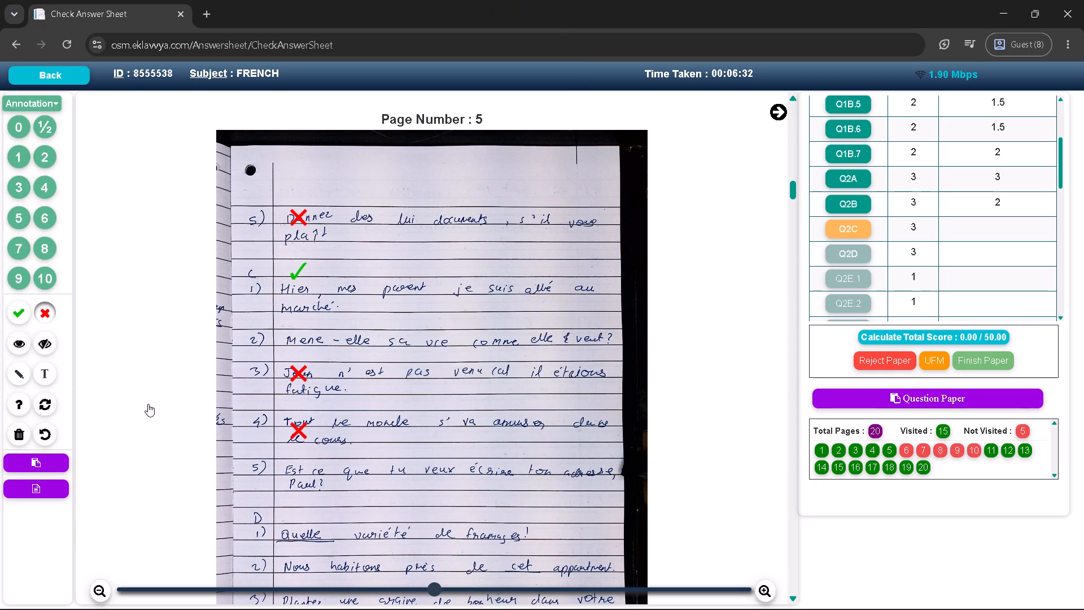
click(320, 473)
Award Q2C 1.5 marks just below its answer 1 on page 5.
click(29, 97)
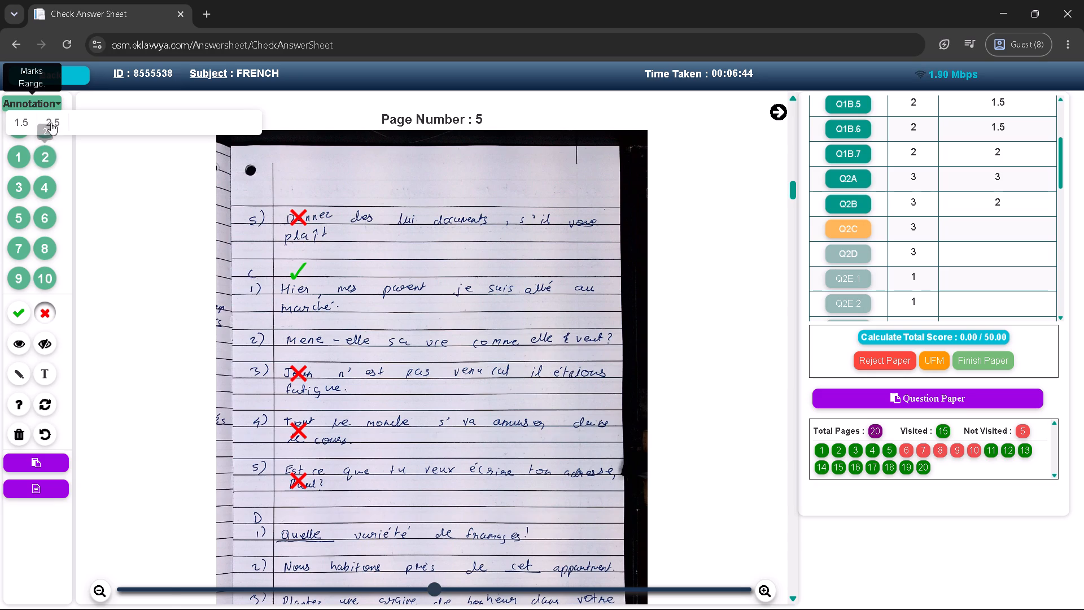
click(28, 116)
click(256, 303)
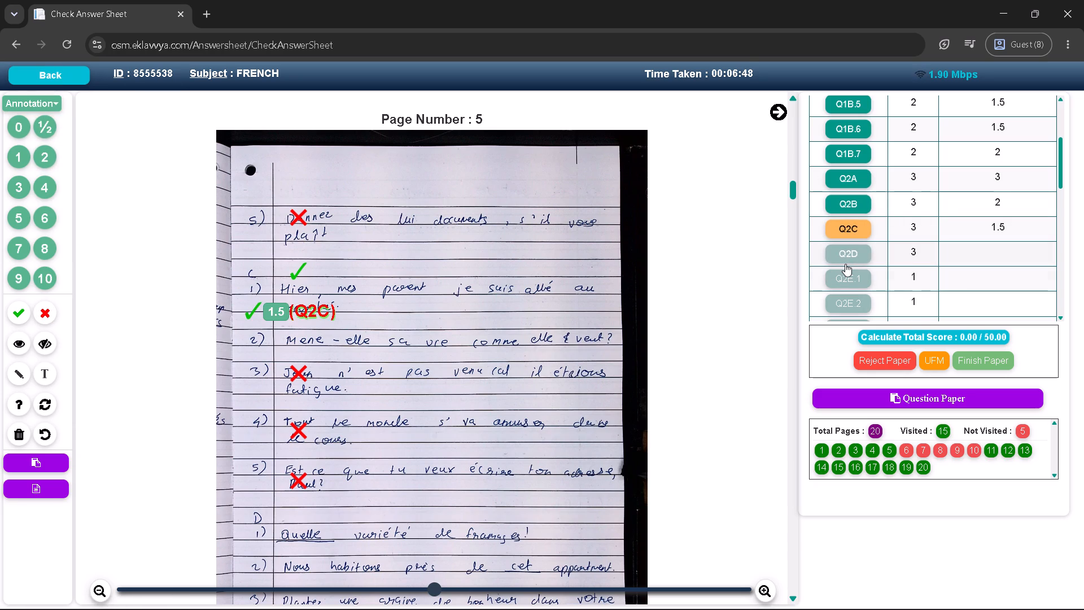
Review the Q2D answers and place ticks on answers 1, 2 and 3 on page 5.
click(854, 246)
scroll(520, 396, down, 2)
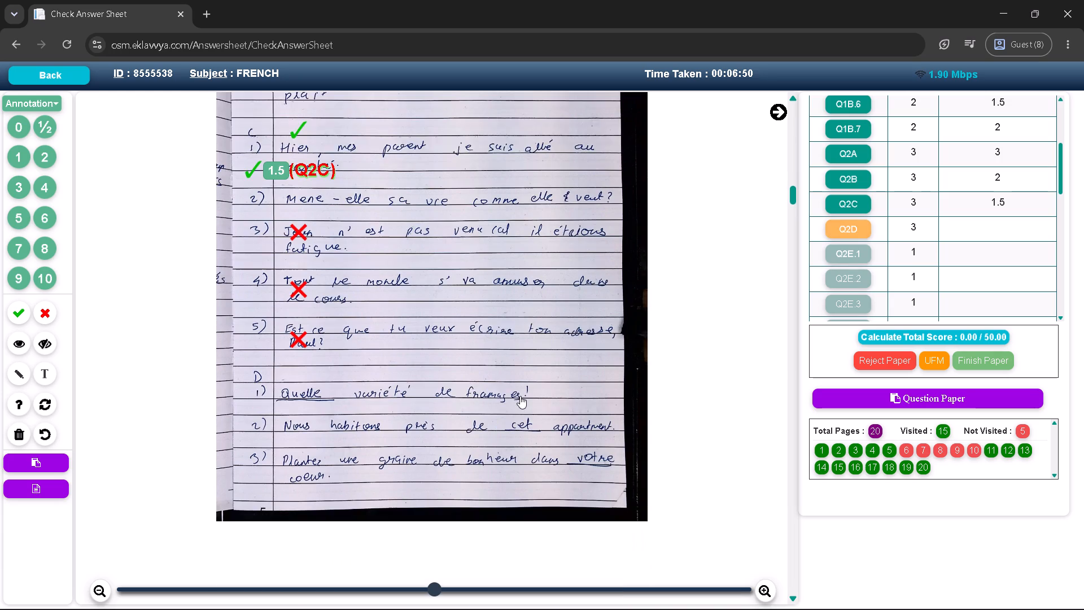
scroll(520, 396, down, 1)
scroll(520, 396, up, 2)
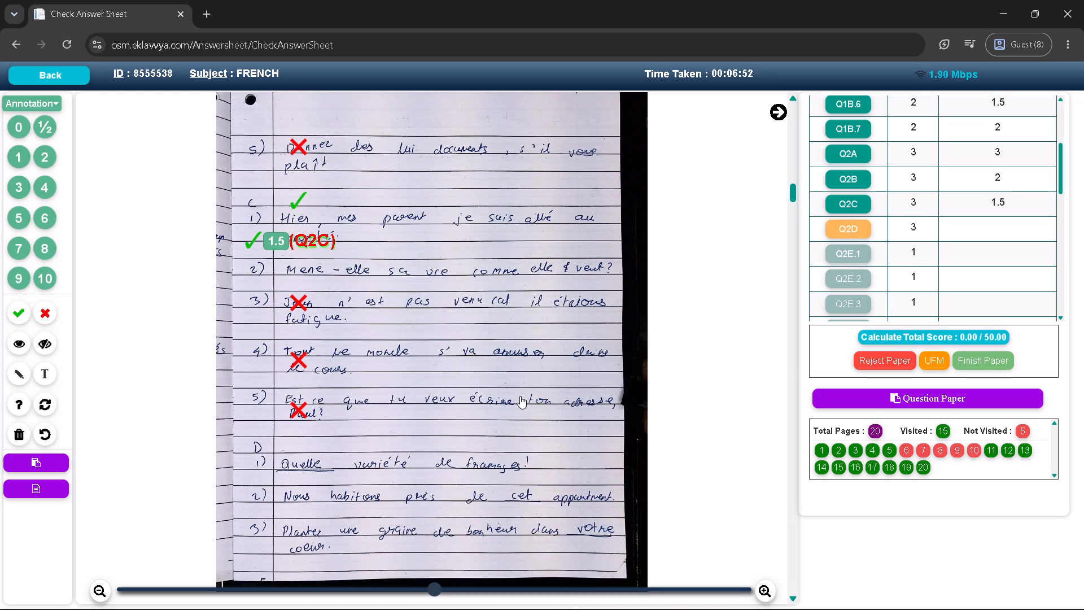
scroll(520, 396, down, 4)
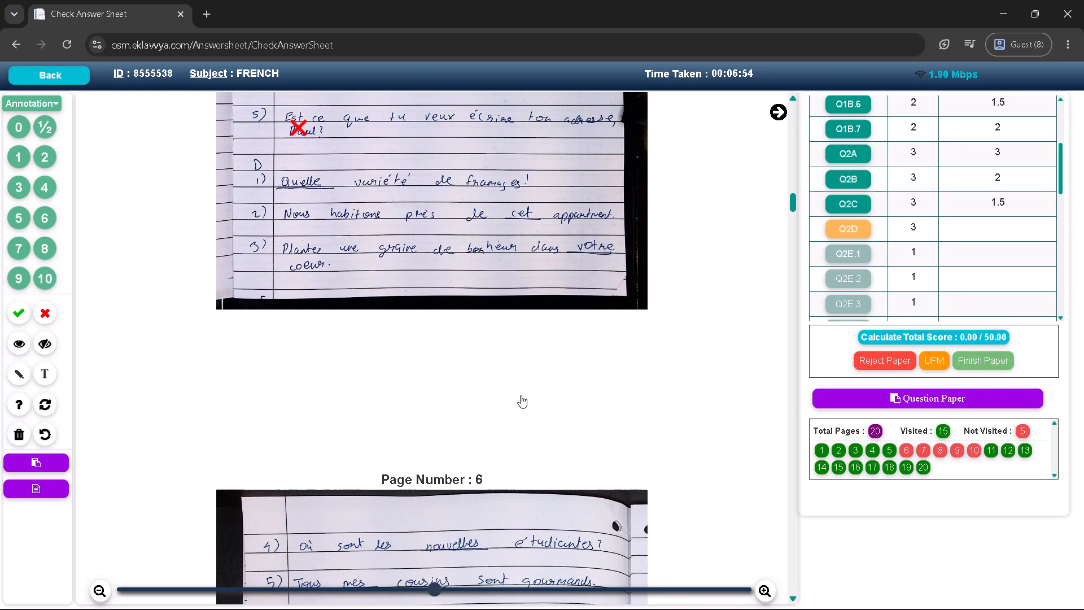
click(25, 315)
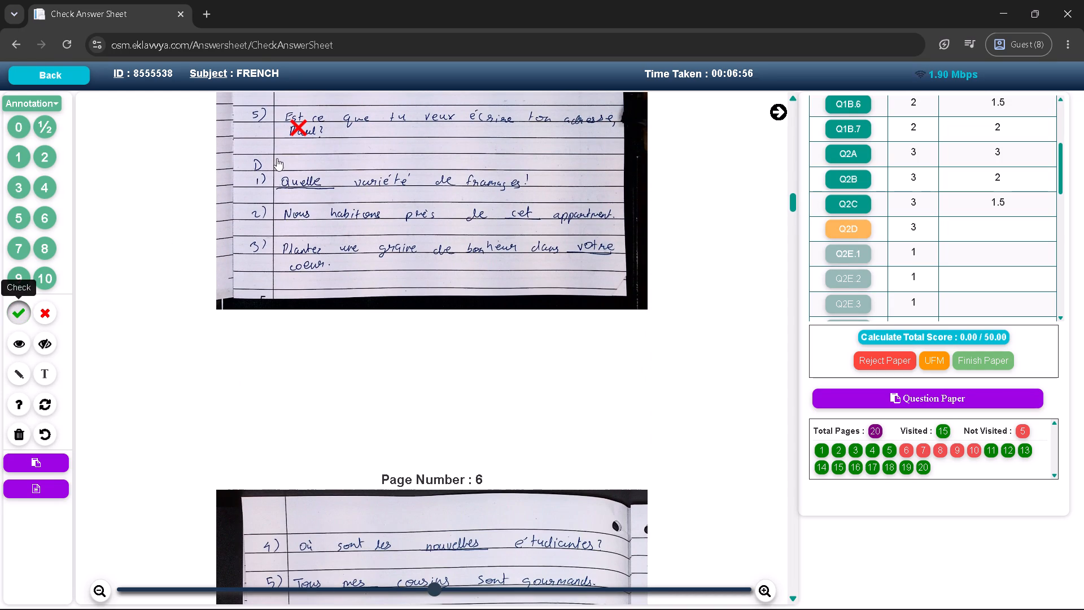
click(278, 175)
click(270, 203)
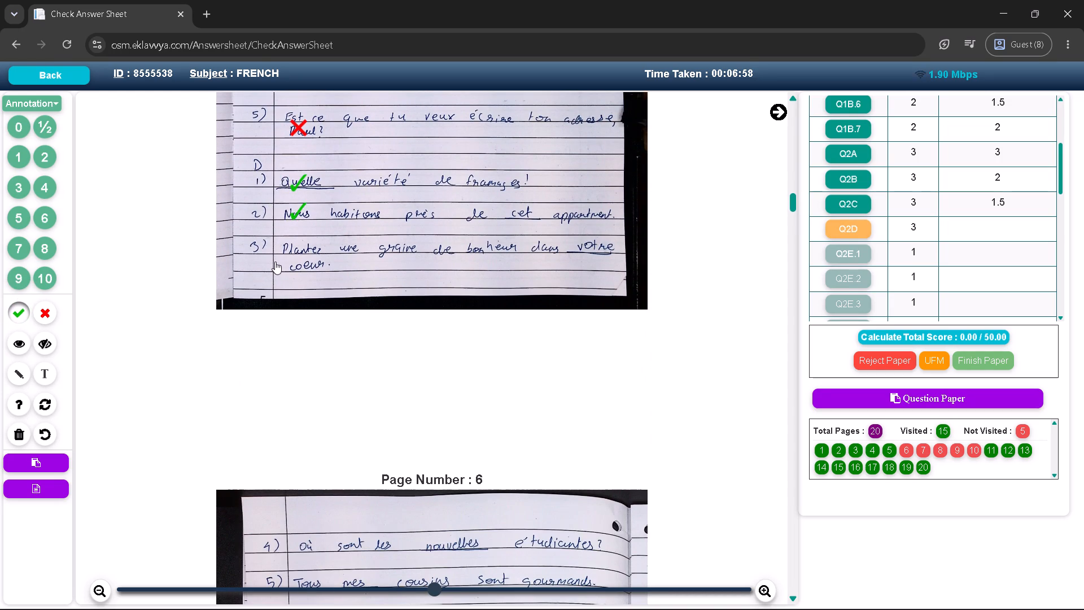
click(275, 262)
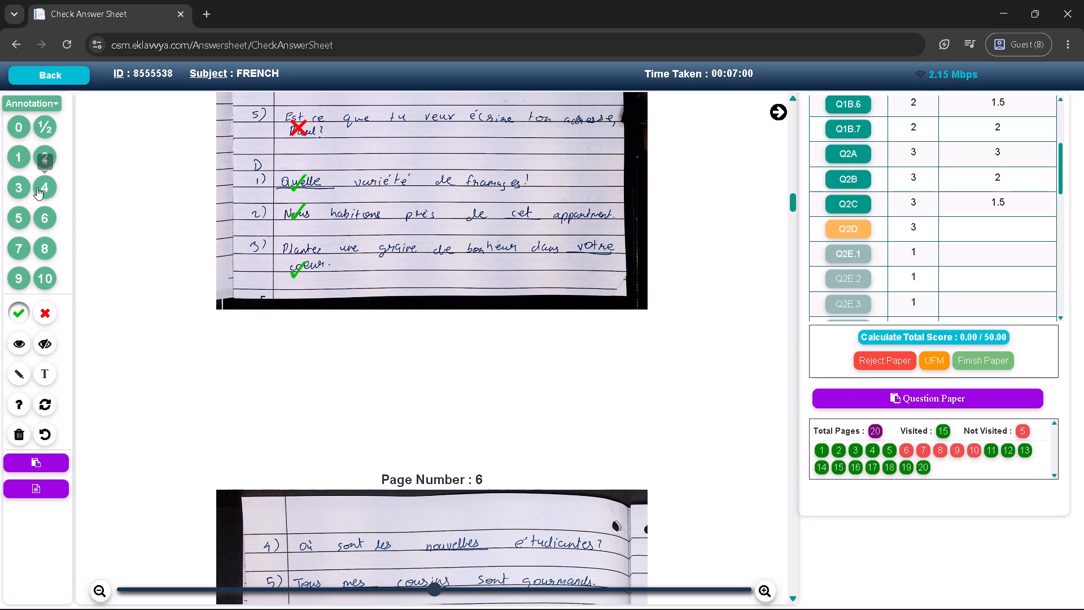
Award Q2D 3 marks beside its answers on page 5.
click(10, 185)
click(252, 177)
scroll(299, 187, down, 2)
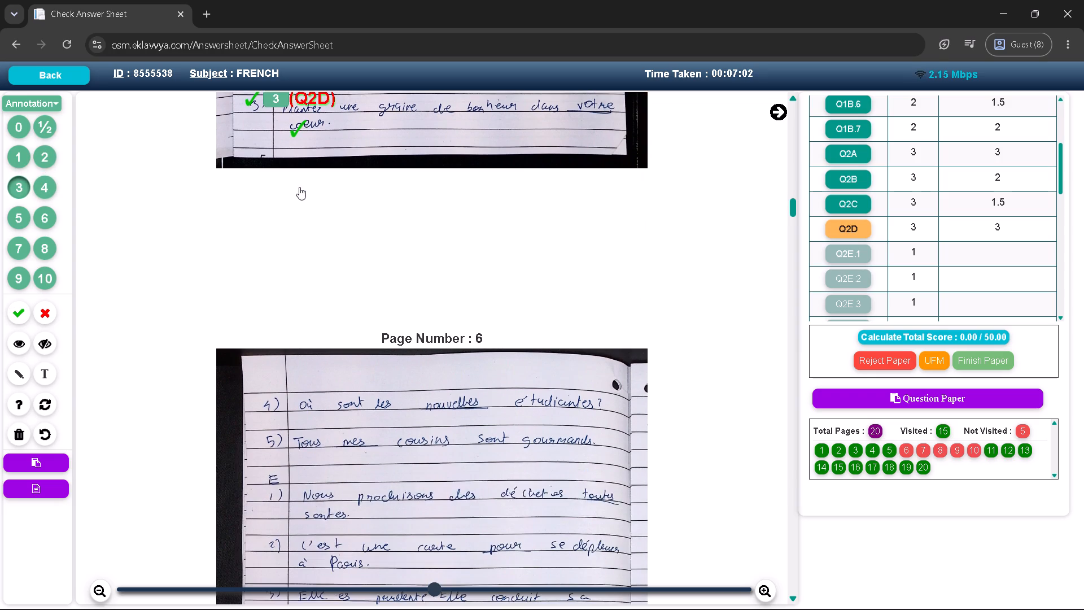
Place ticks on Q2D answers 4 and 5 at the top of page 6.
scroll(299, 187, down, 2)
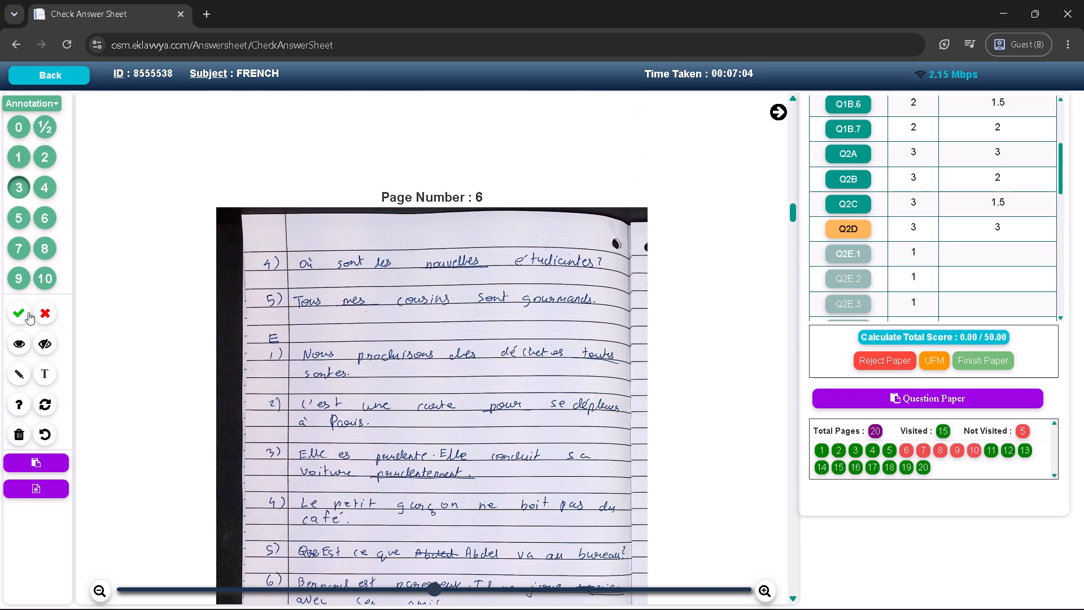
click(22, 314)
click(340, 258)
click(317, 287)
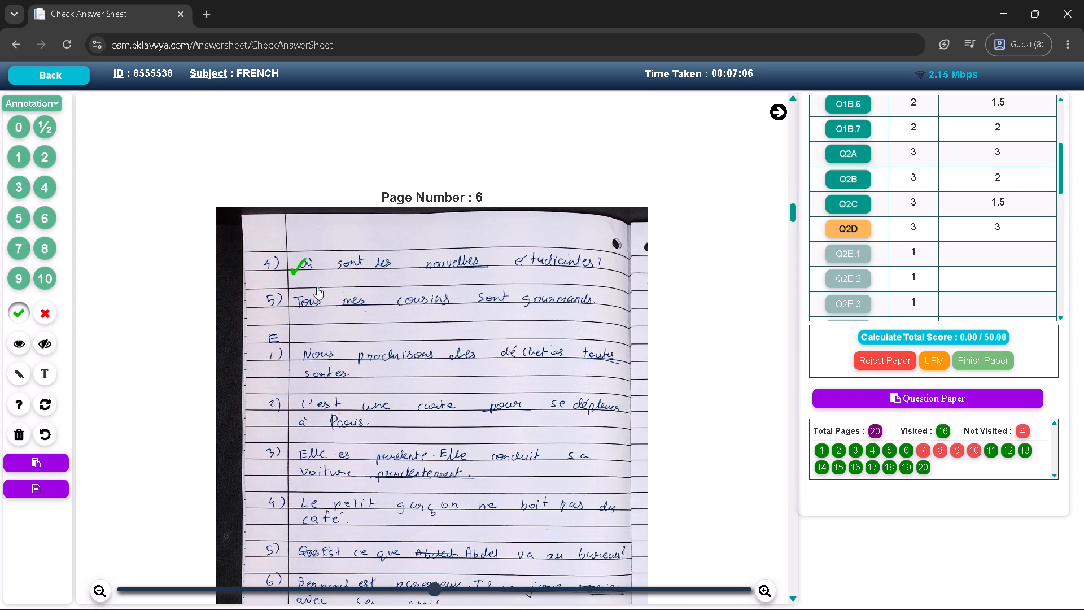
Award 1 mark each to Q2E.1 and Q2E.2 beside their answers on page 6.
scroll(358, 286, down, 2)
click(864, 250)
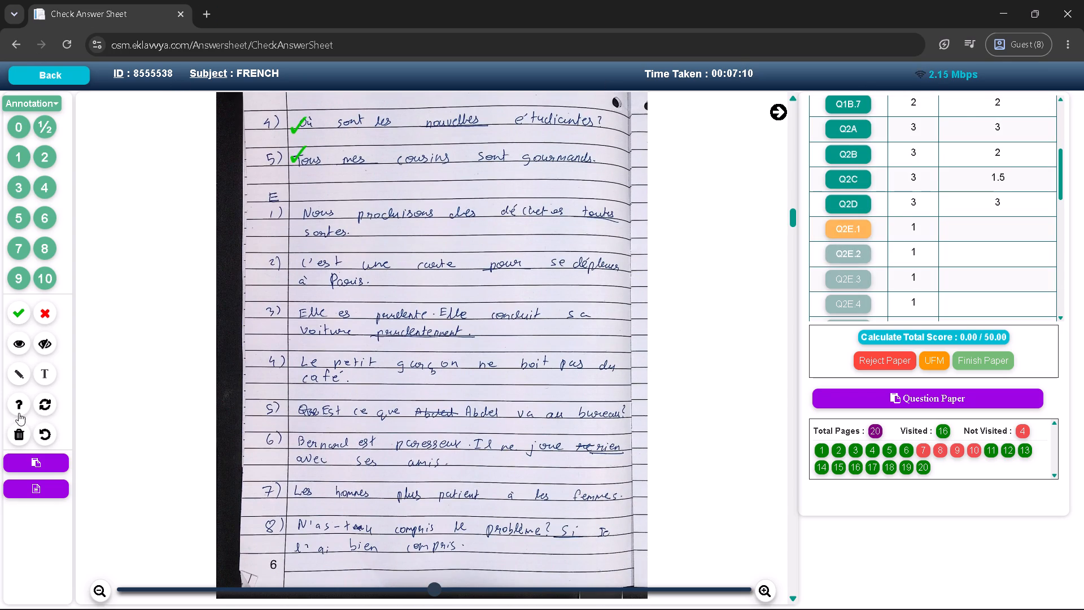
click(15, 156)
click(266, 198)
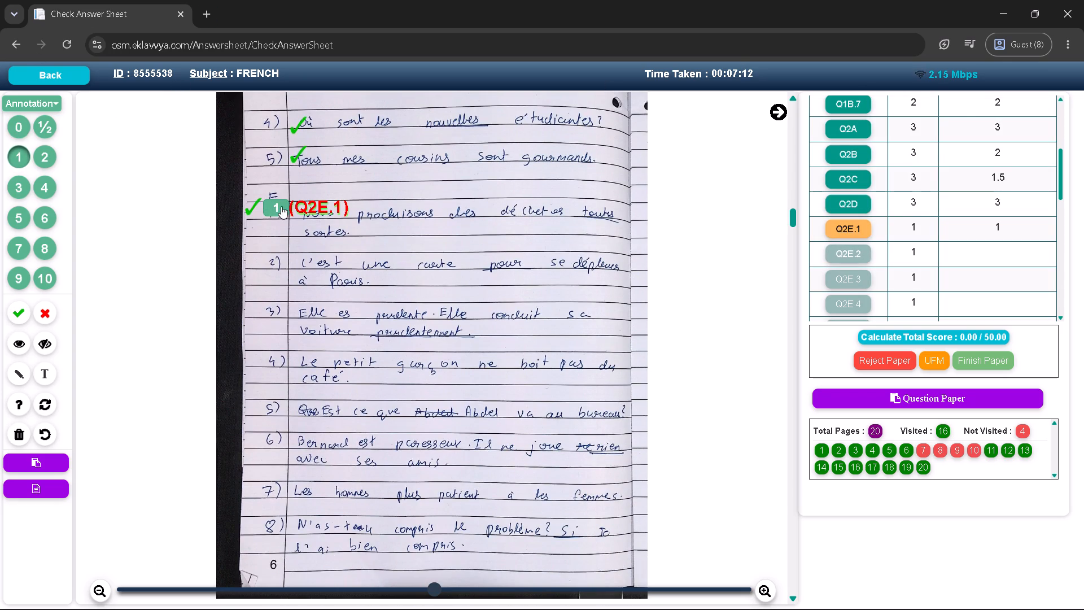
click(843, 250)
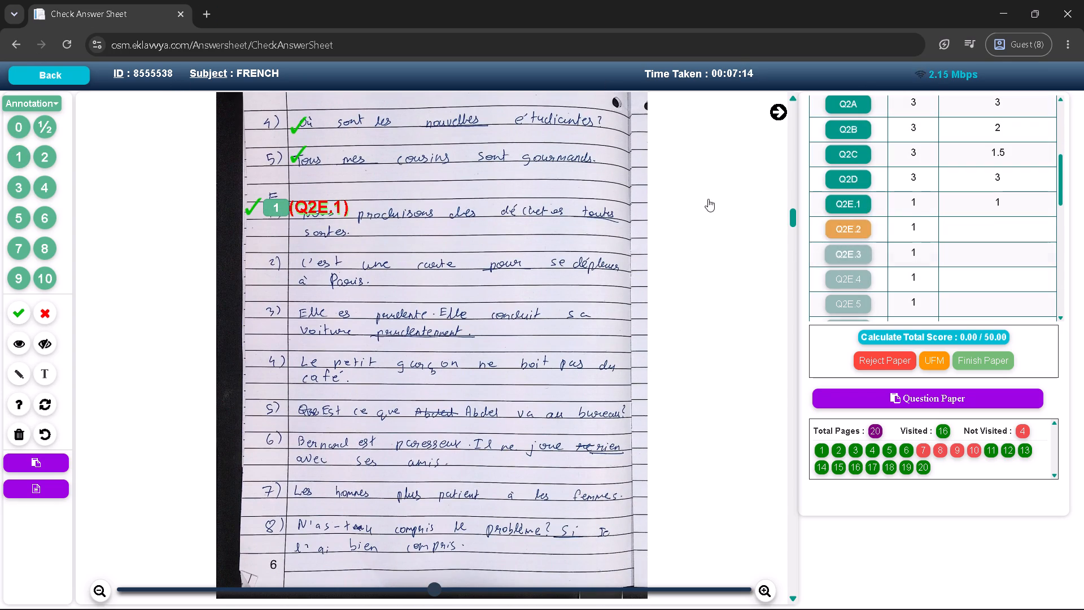
click(19, 160)
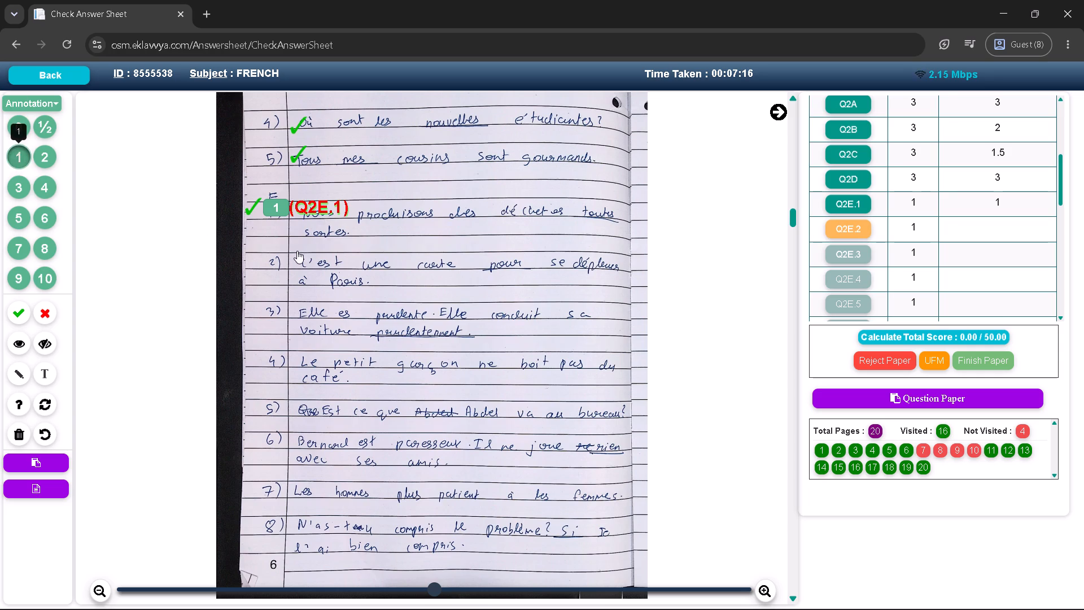
click(308, 250)
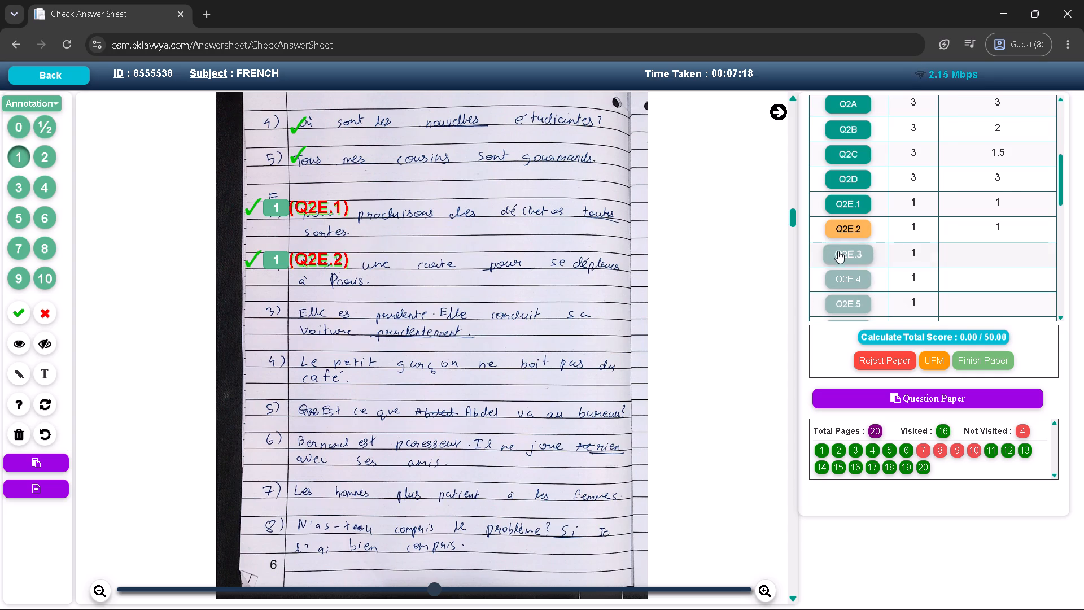
Award Q2E.3 0 marks and Q2E.4 half a mark, each just above its answer on page 6.
click(838, 253)
click(19, 124)
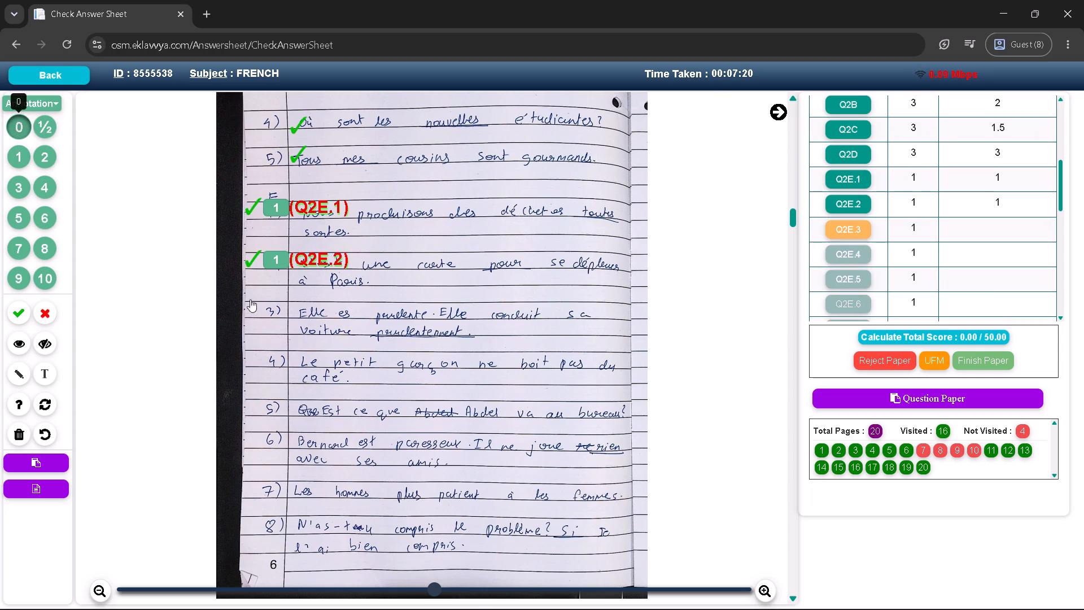
click(260, 287)
click(842, 256)
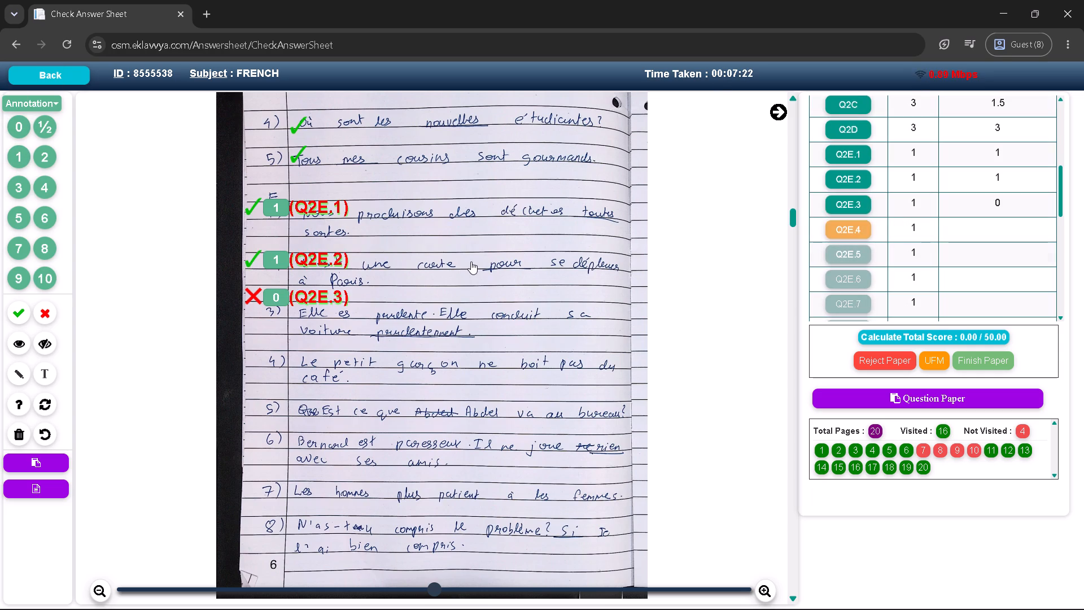
scroll(471, 262, down, 2)
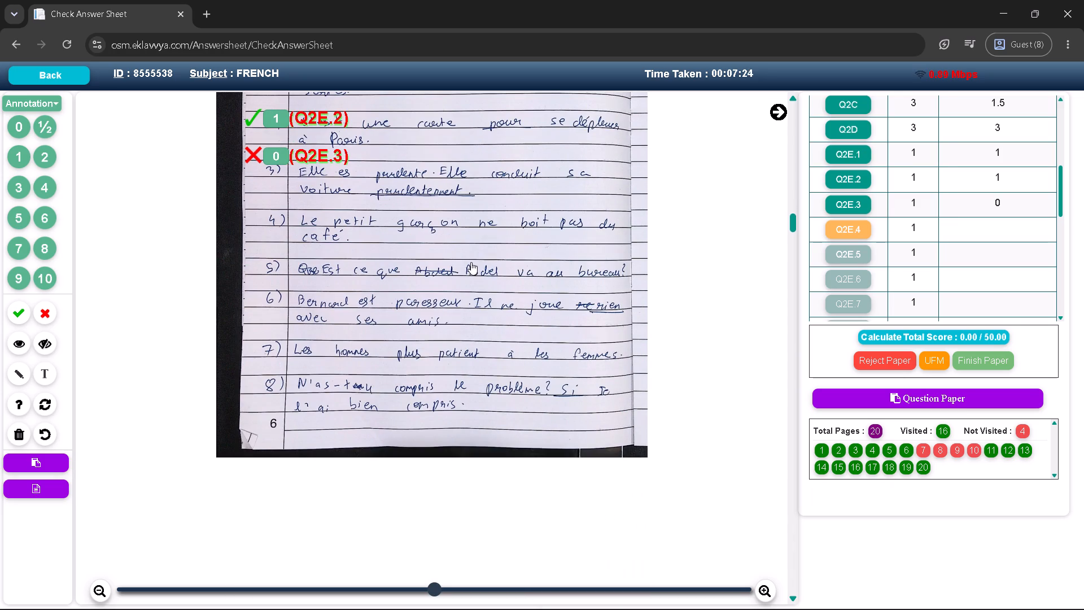
click(45, 125)
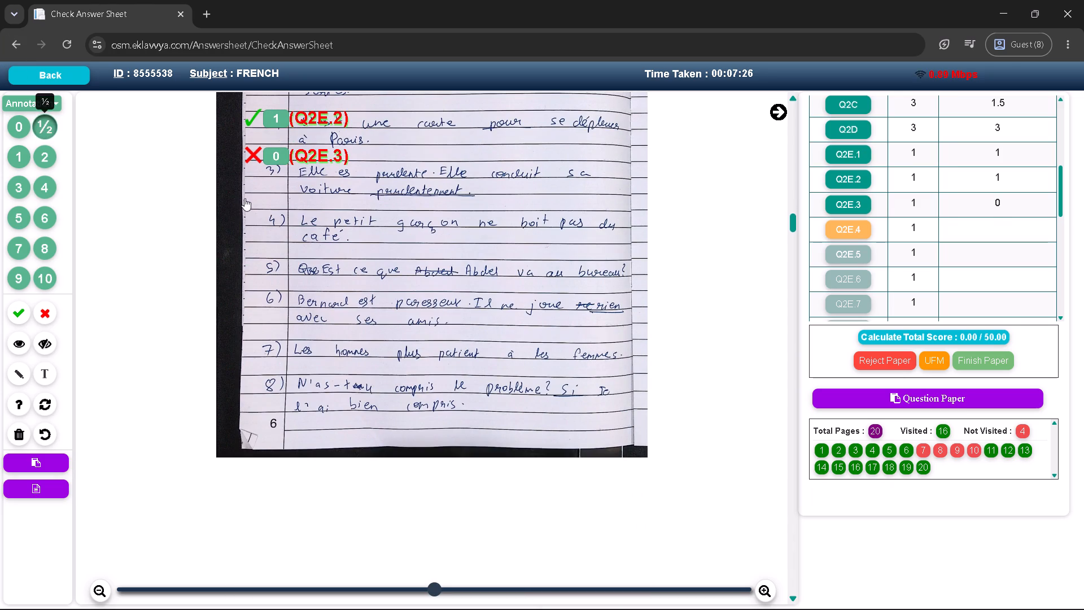
click(245, 198)
Select Q2E.5 and consult the sample answer key for it.
click(860, 260)
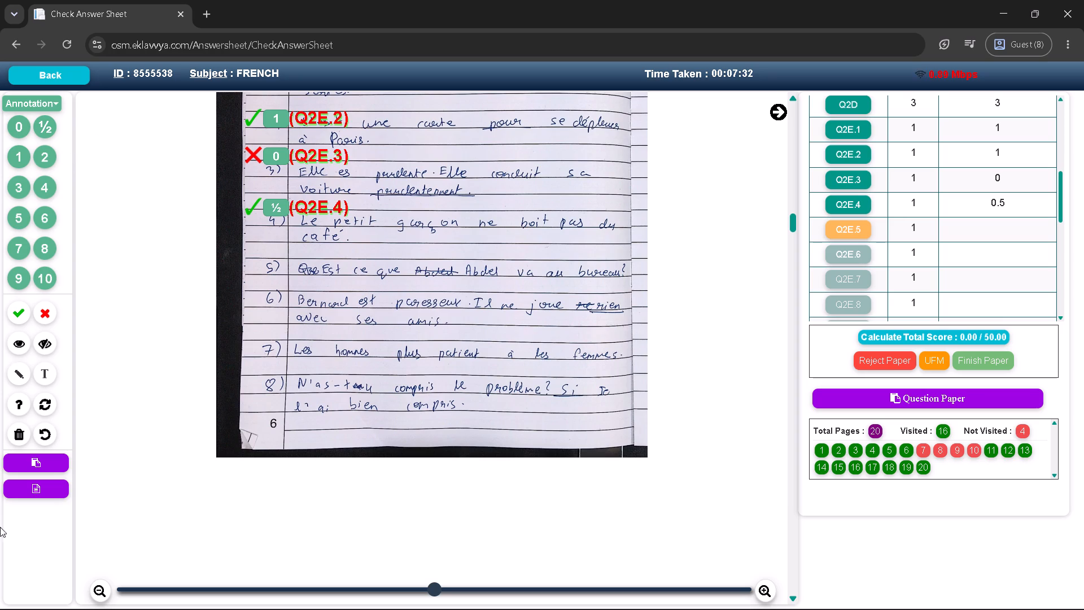
click(31, 493)
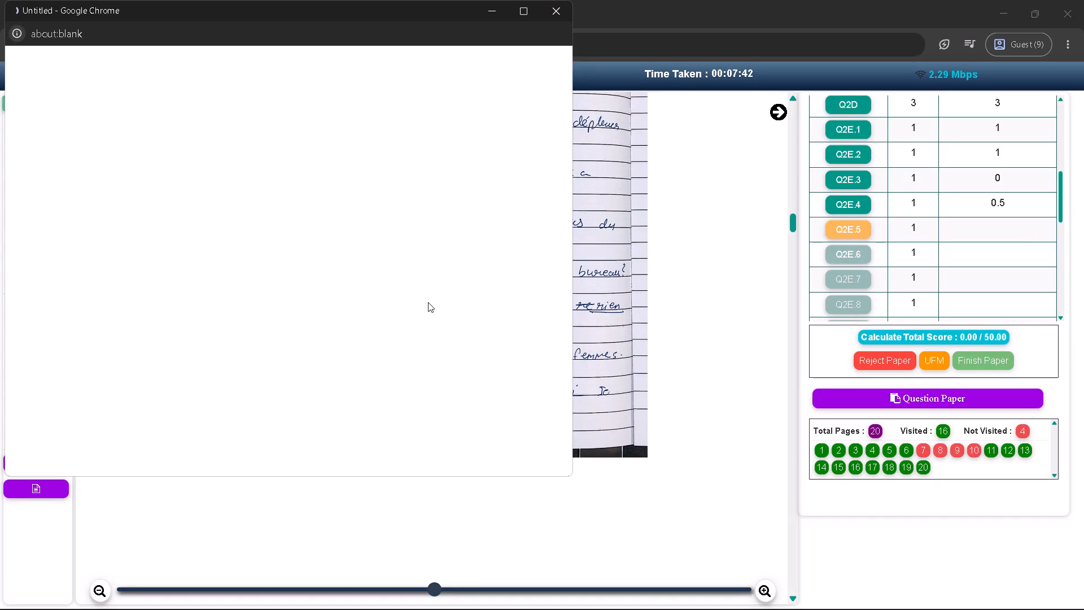
click(496, 17)
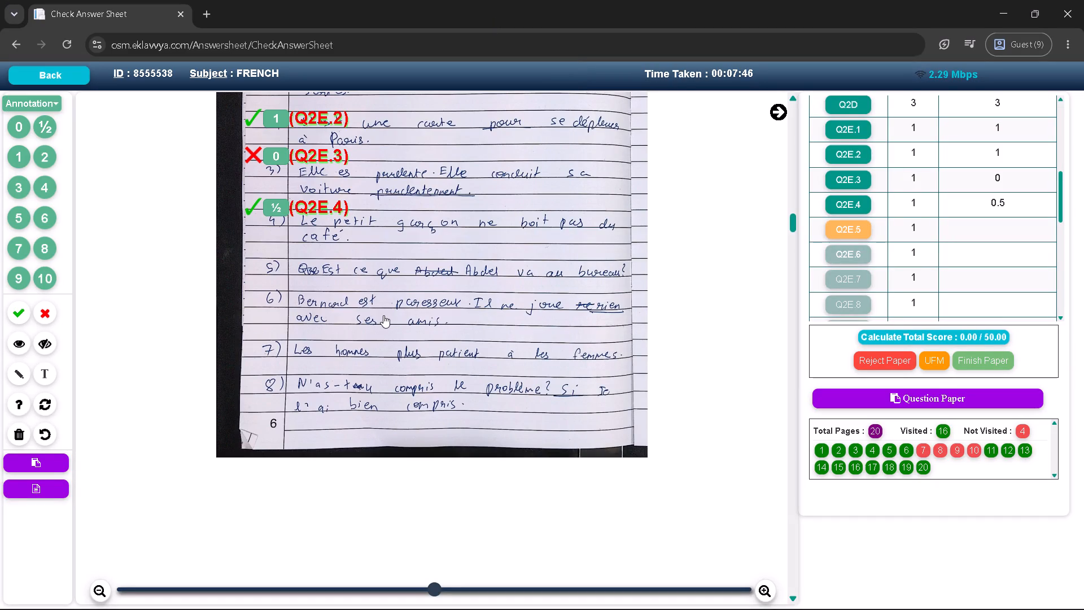
click(58, 479)
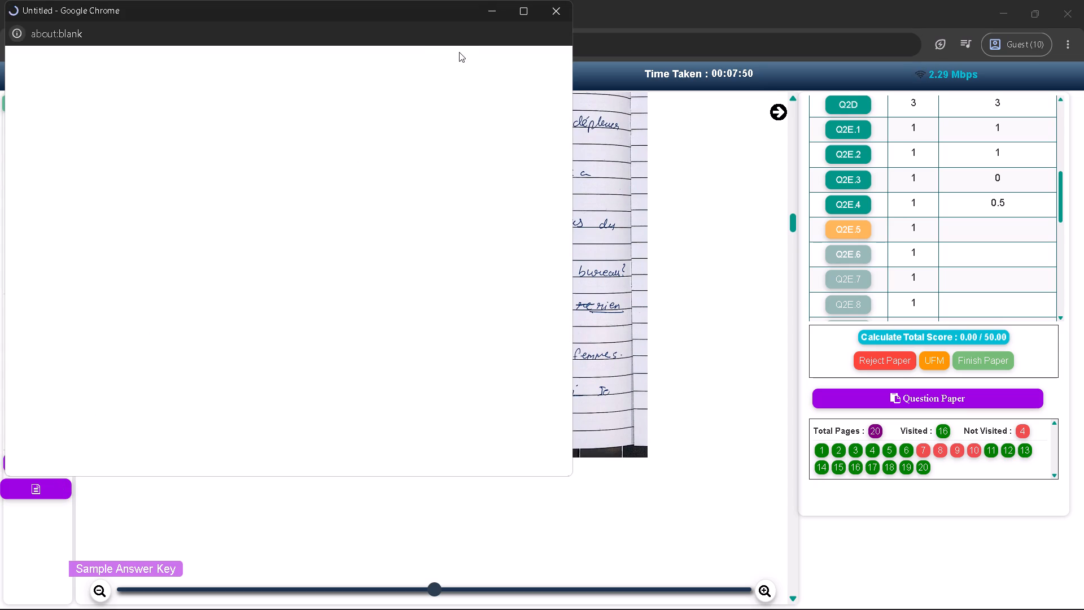
click(491, 9)
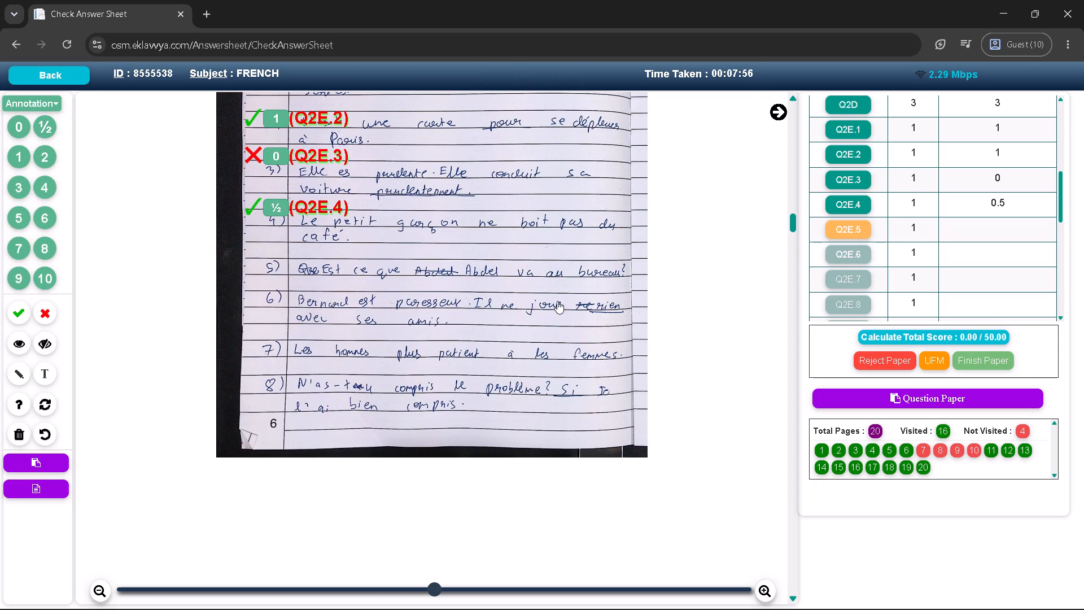
click(44, 312)
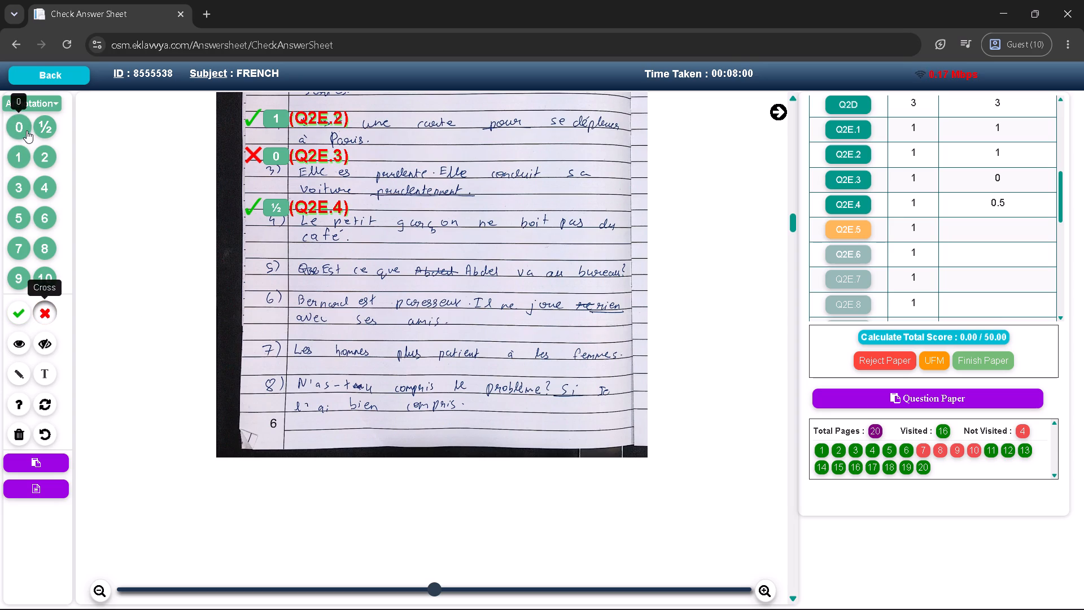
Award 0 marks each to Q2E.6 and Q2E.7 beside their answers on page 6.
click(850, 254)
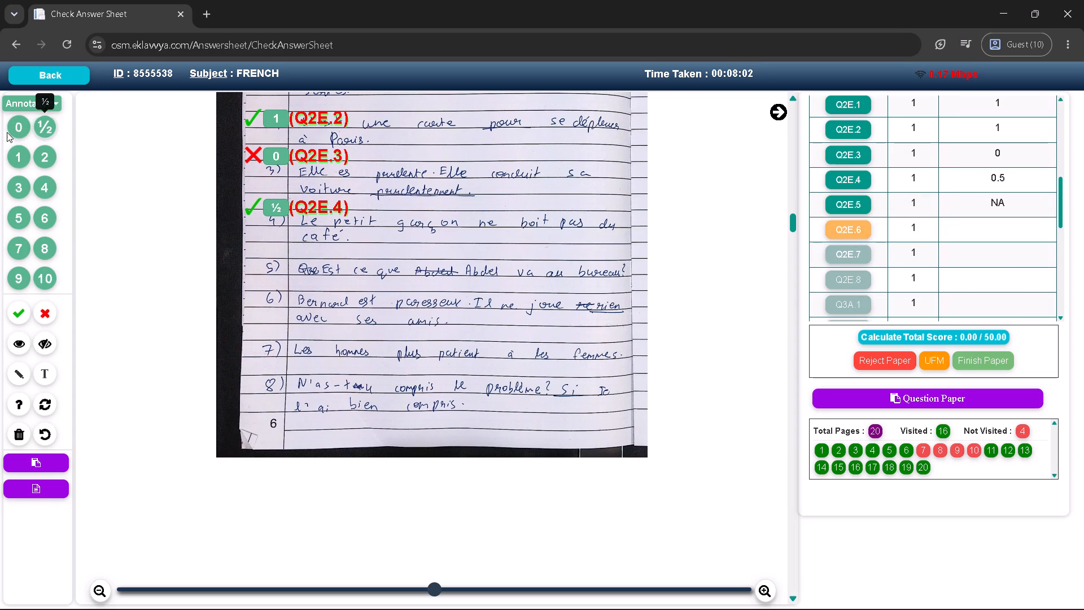
click(19, 128)
click(283, 299)
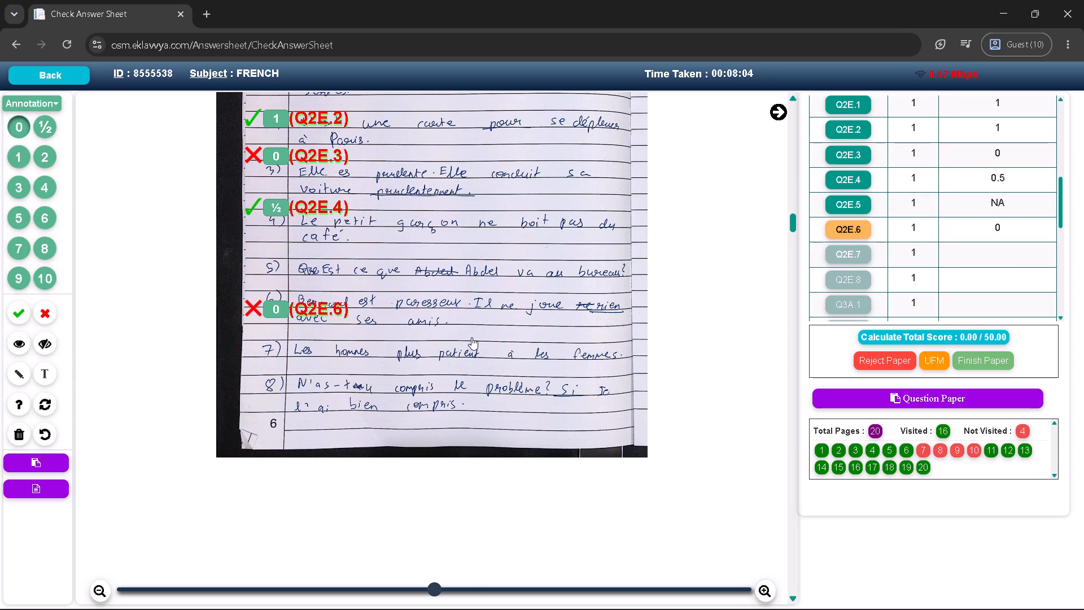
scroll(471, 337, down, 1)
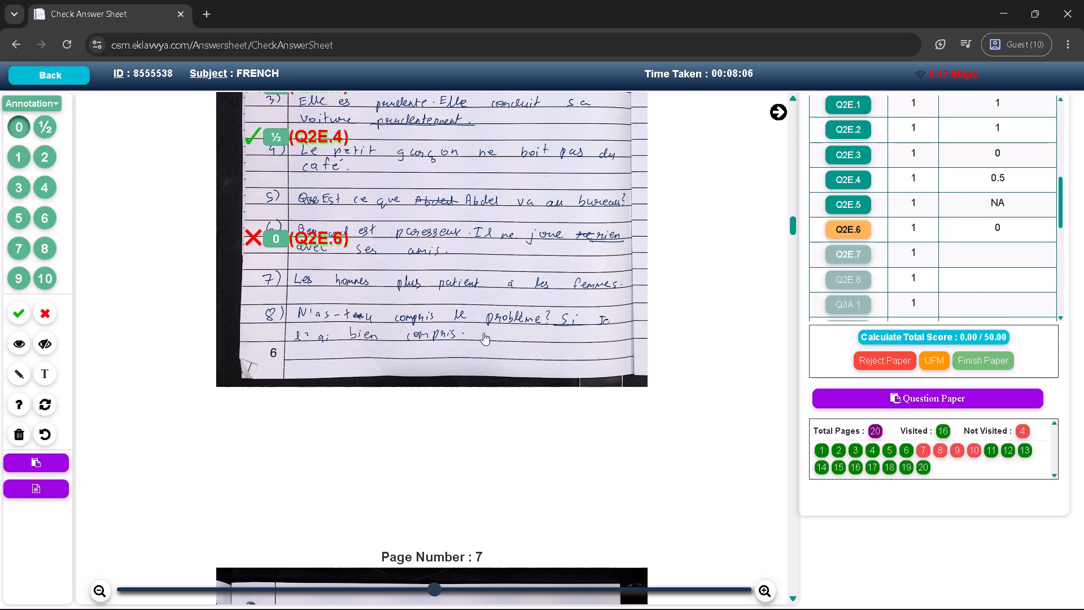
click(851, 254)
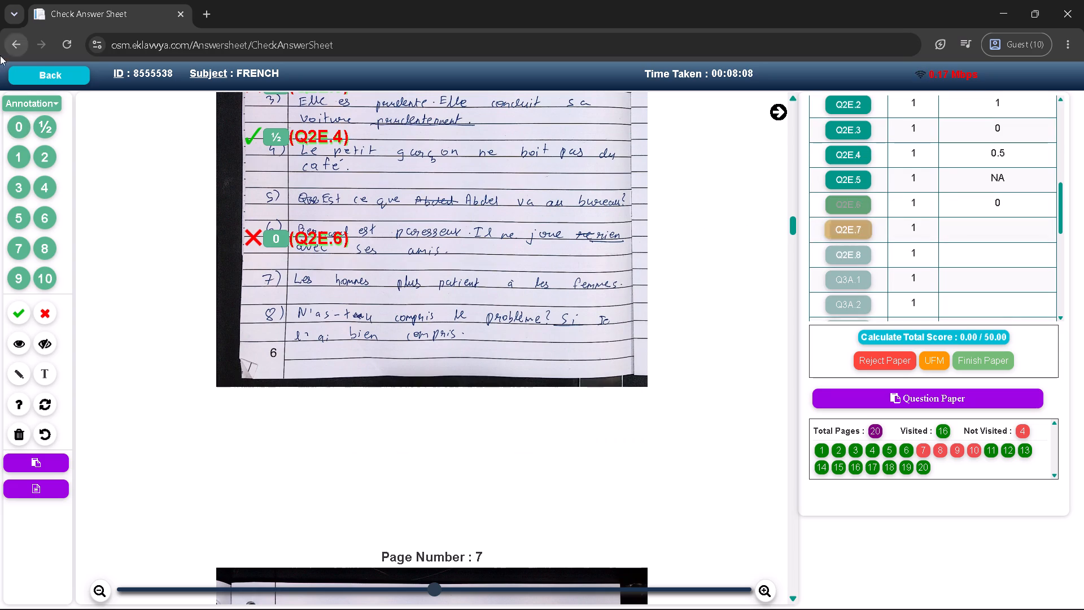
click(19, 125)
click(259, 265)
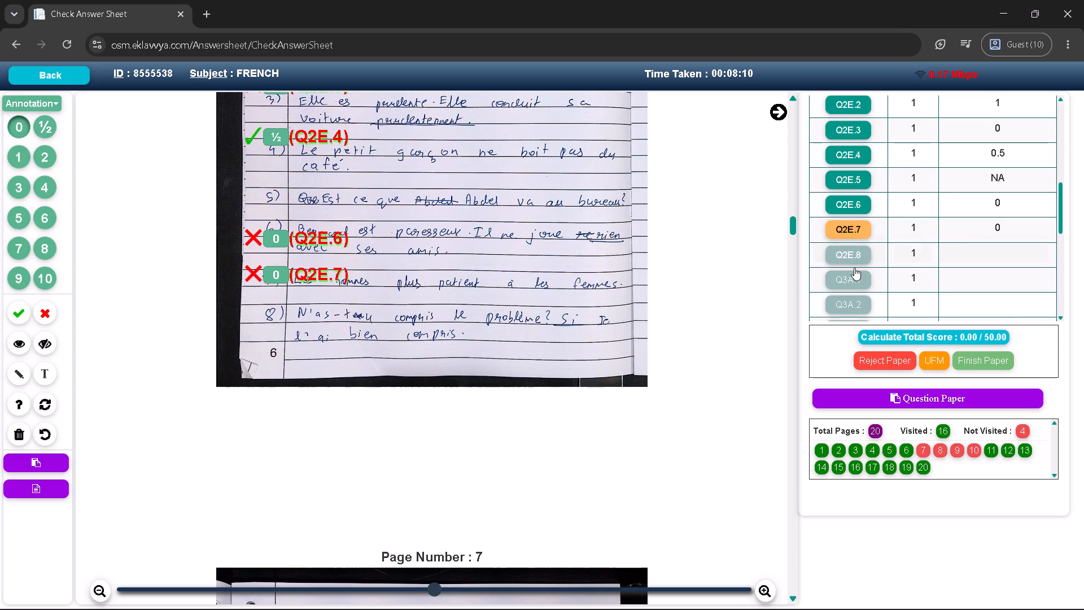
Award Q2E.8 1 mark at its answer near the bottom of page 6.
click(855, 256)
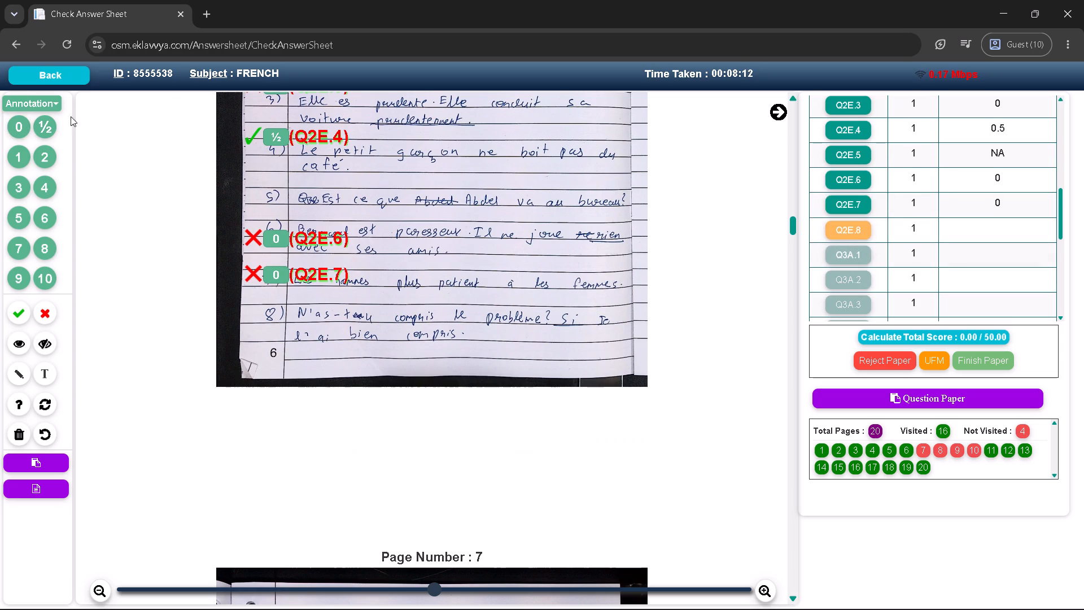
click(17, 159)
click(307, 311)
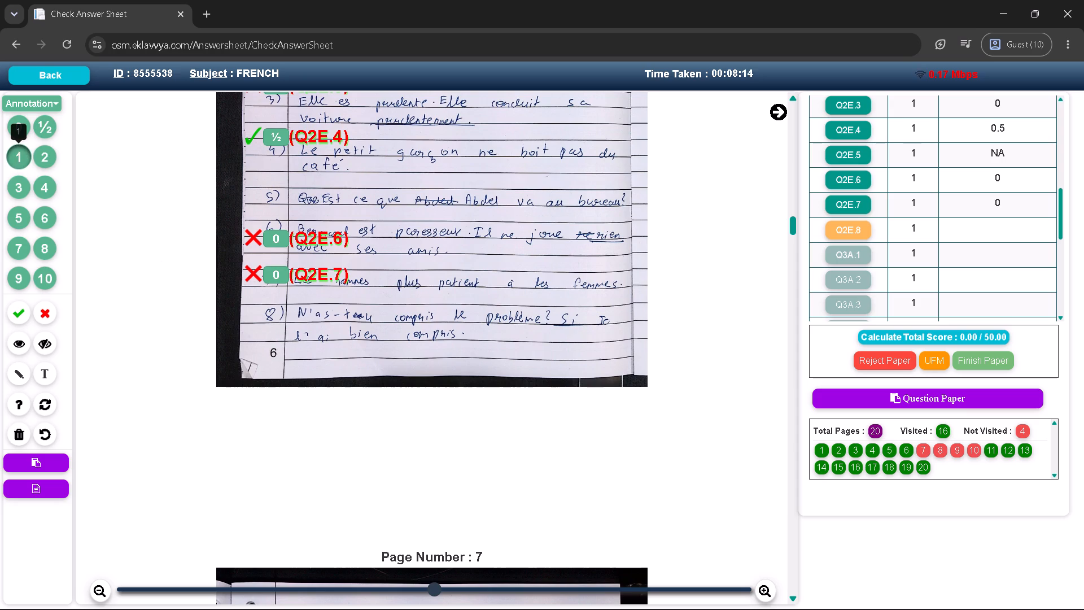
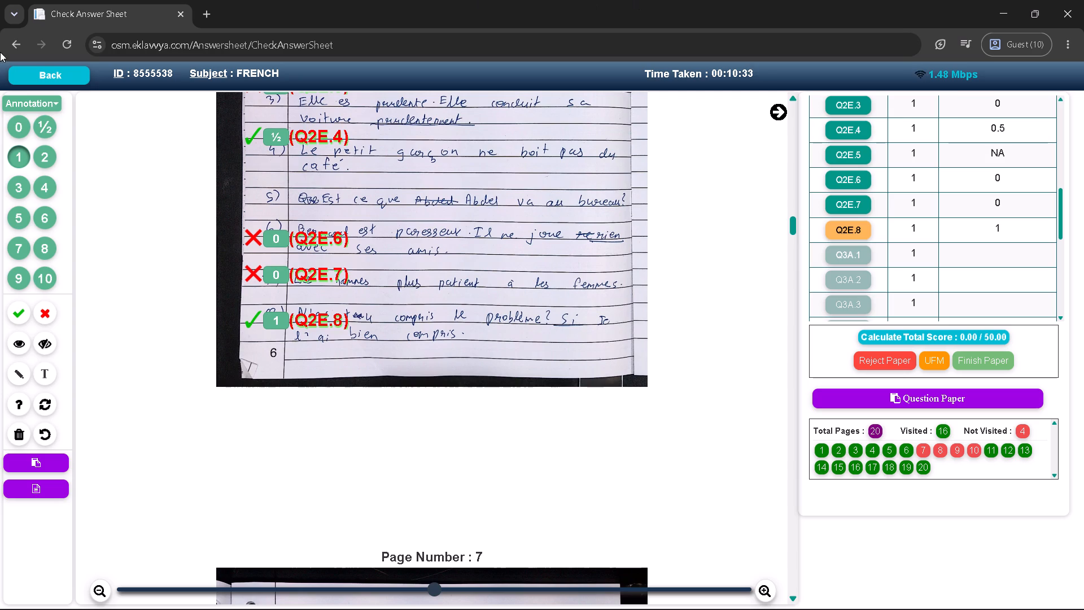
Award Q2E.5 1 mark beside its answer on page 6.
click(856, 150)
click(19, 162)
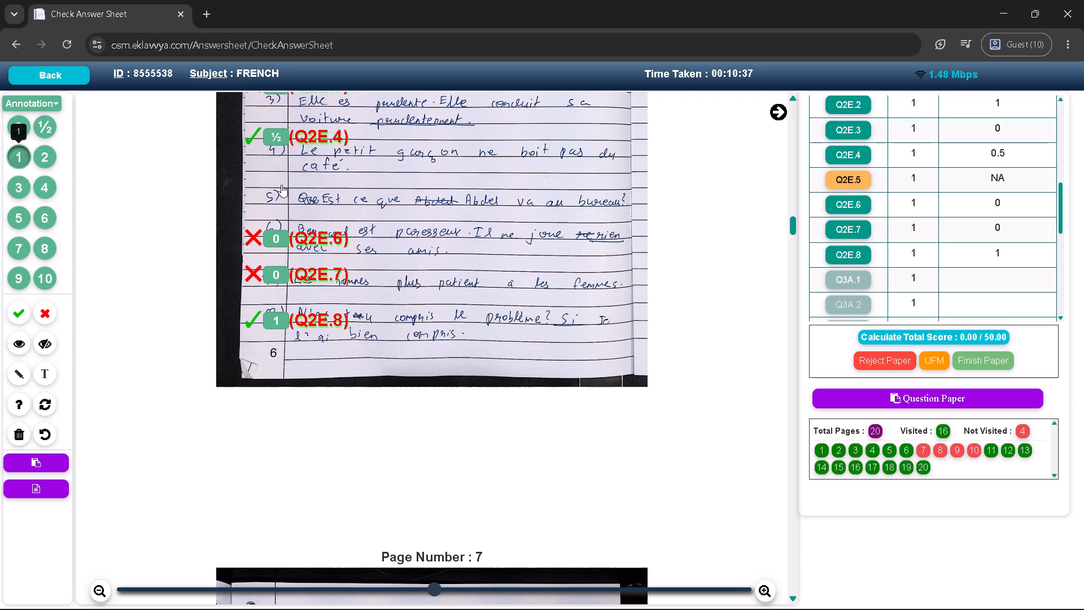
click(277, 186)
Award 0 marks each to Q3A.1, Q3A.2 and Q3A.3 beside their answers on page 7.
scroll(308, 191, down, 6)
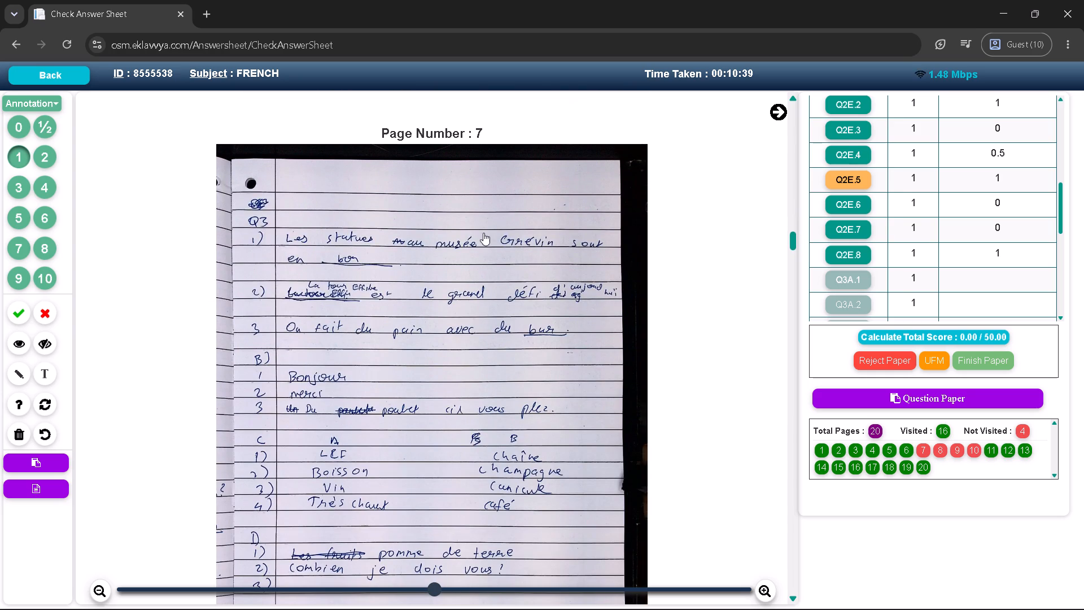
drag(1061, 223, 1062, 258)
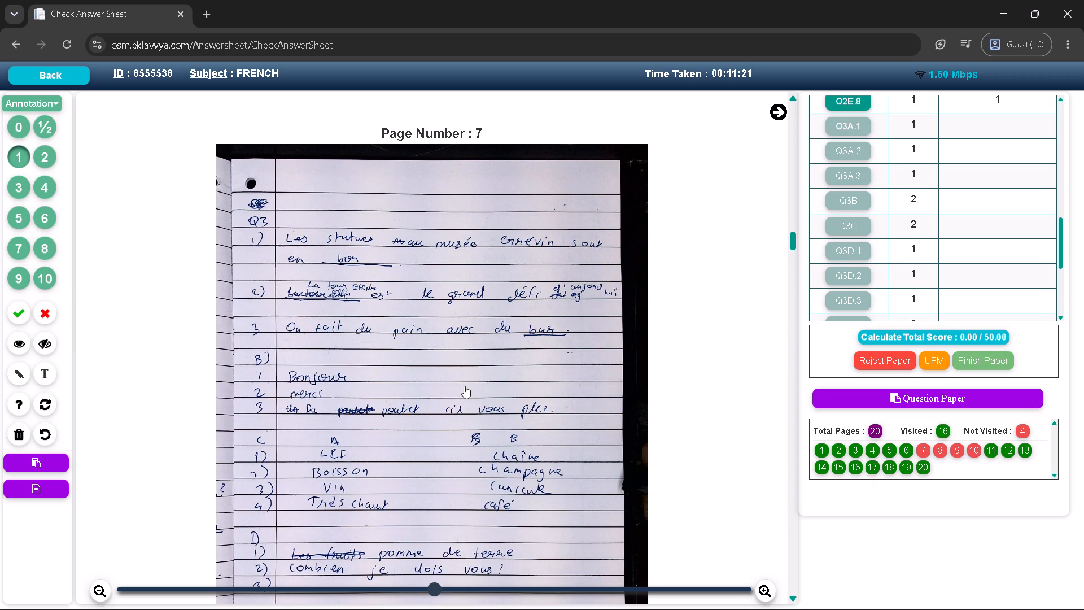
scroll(464, 386, down, 4)
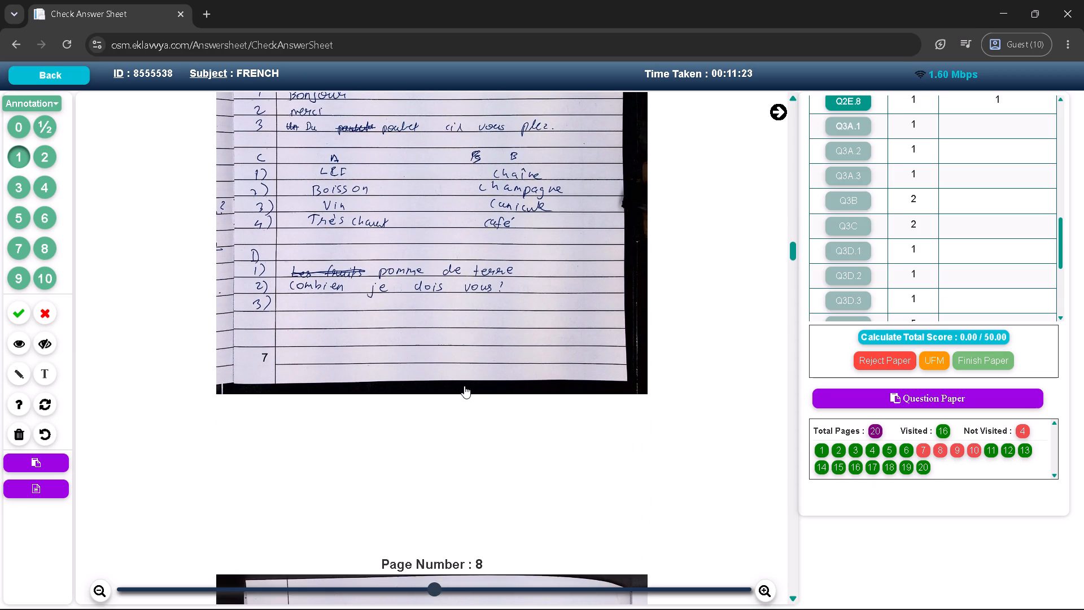
scroll(464, 386, up, 2)
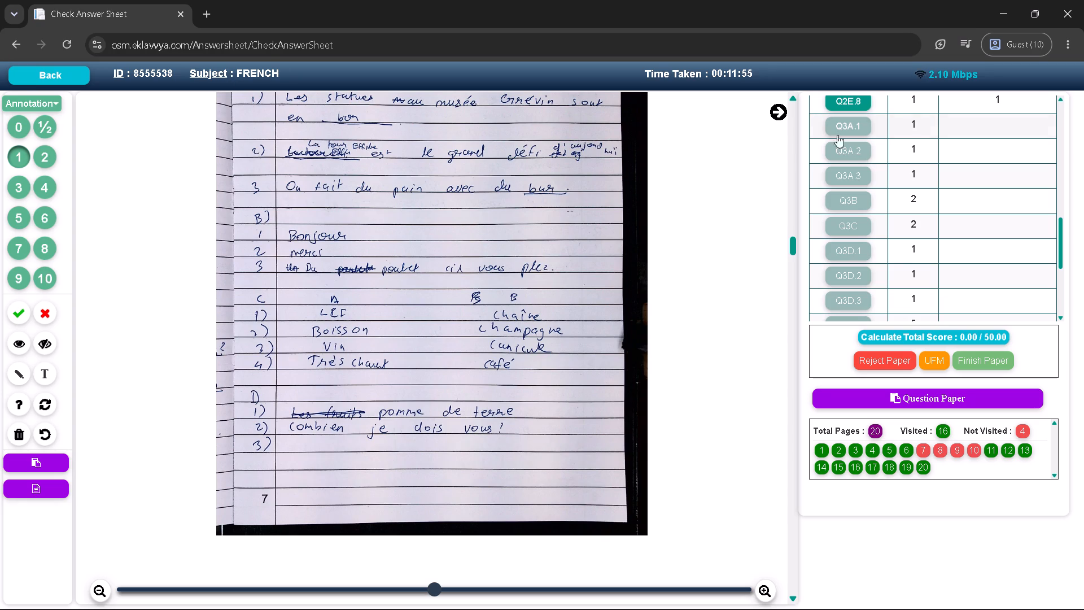
click(863, 129)
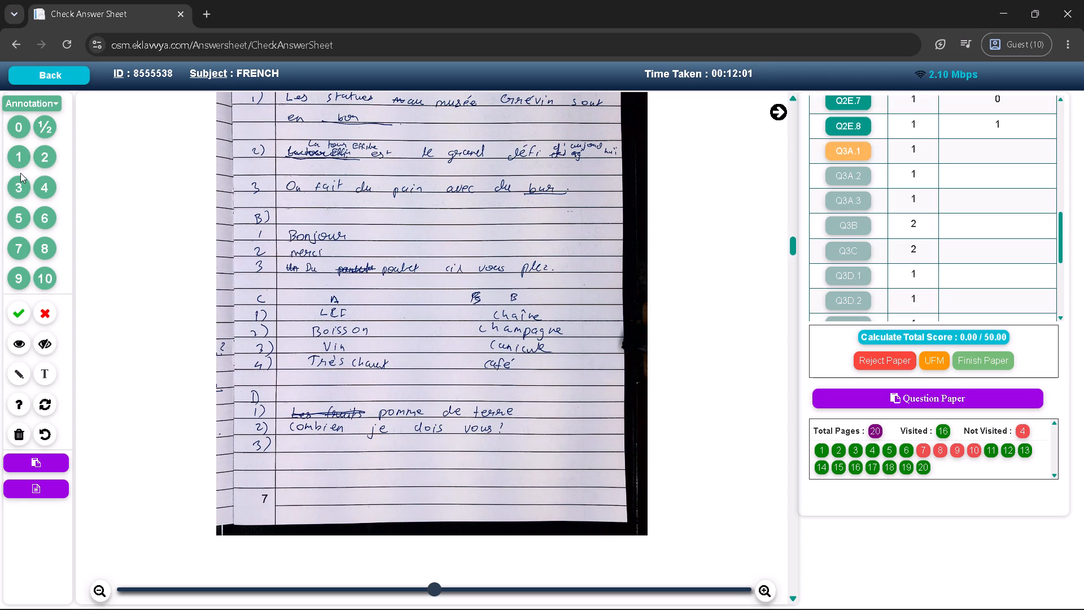
click(23, 123)
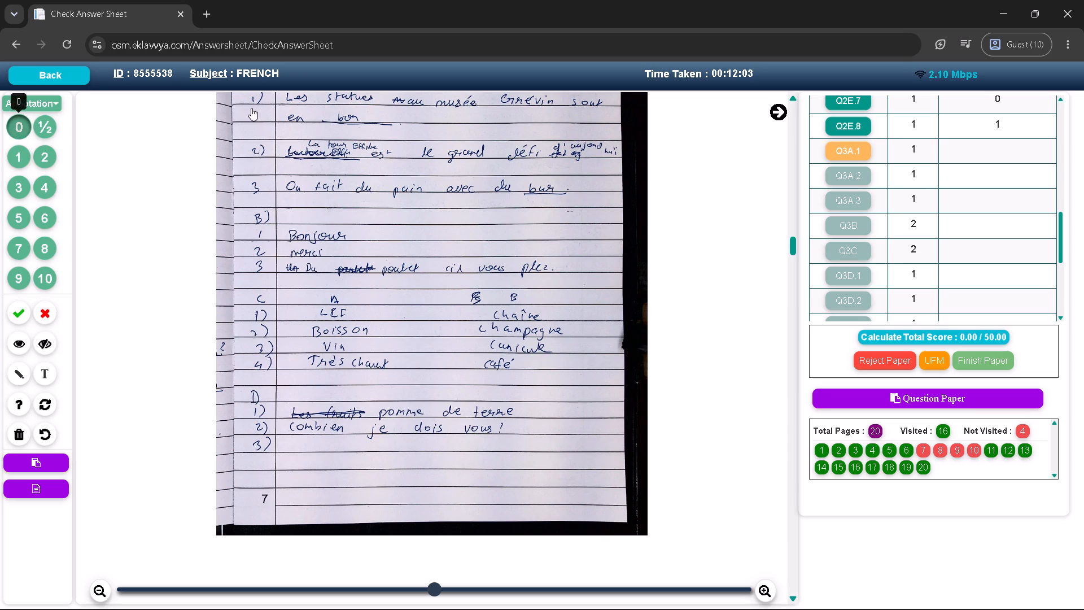
click(251, 108)
click(845, 172)
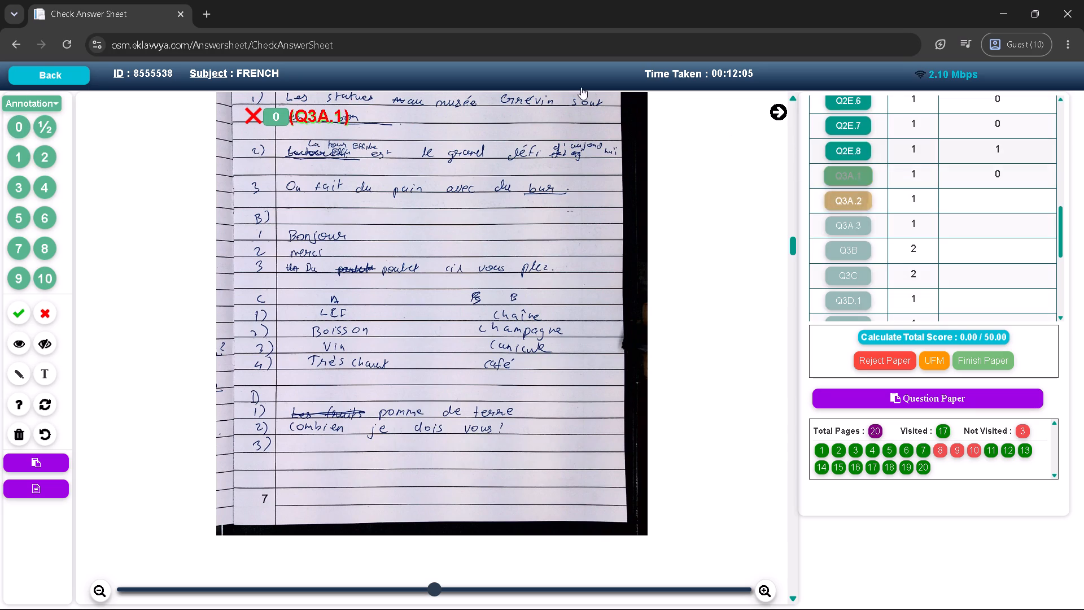
click(18, 134)
click(252, 151)
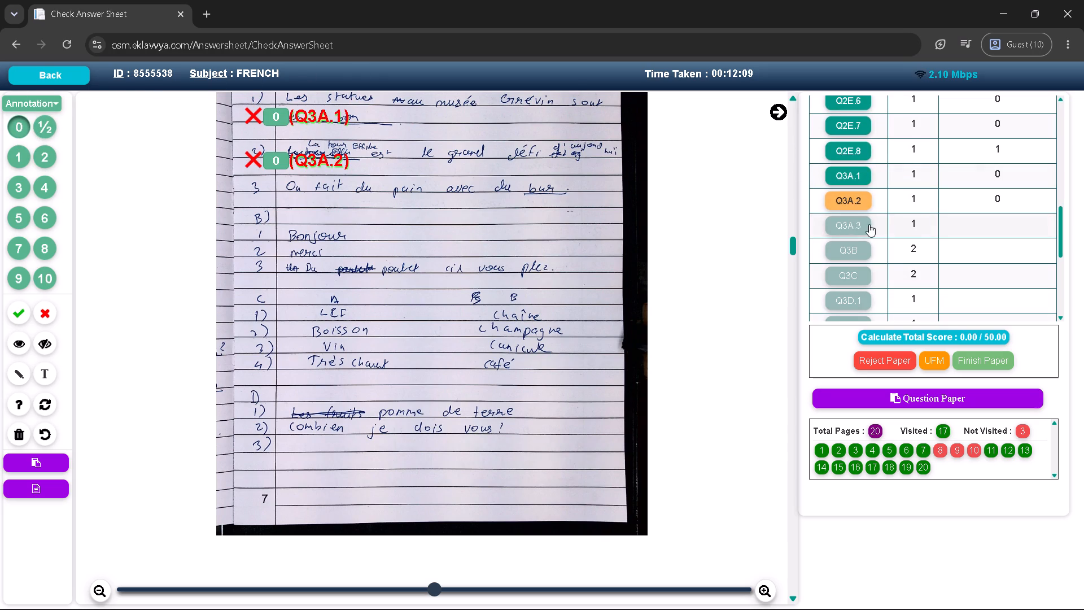
click(871, 226)
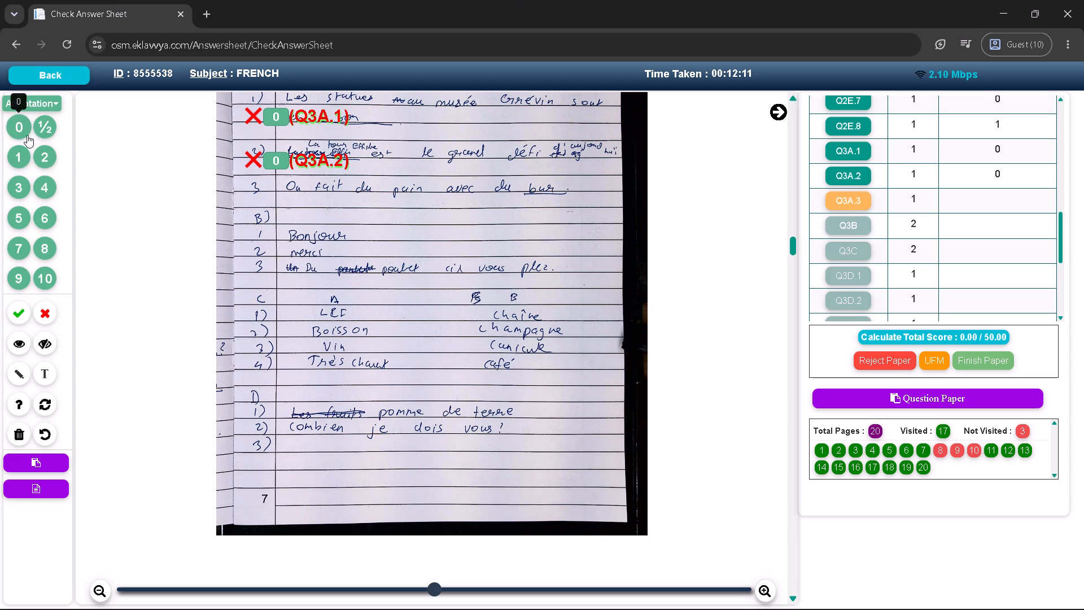
click(27, 135)
click(277, 186)
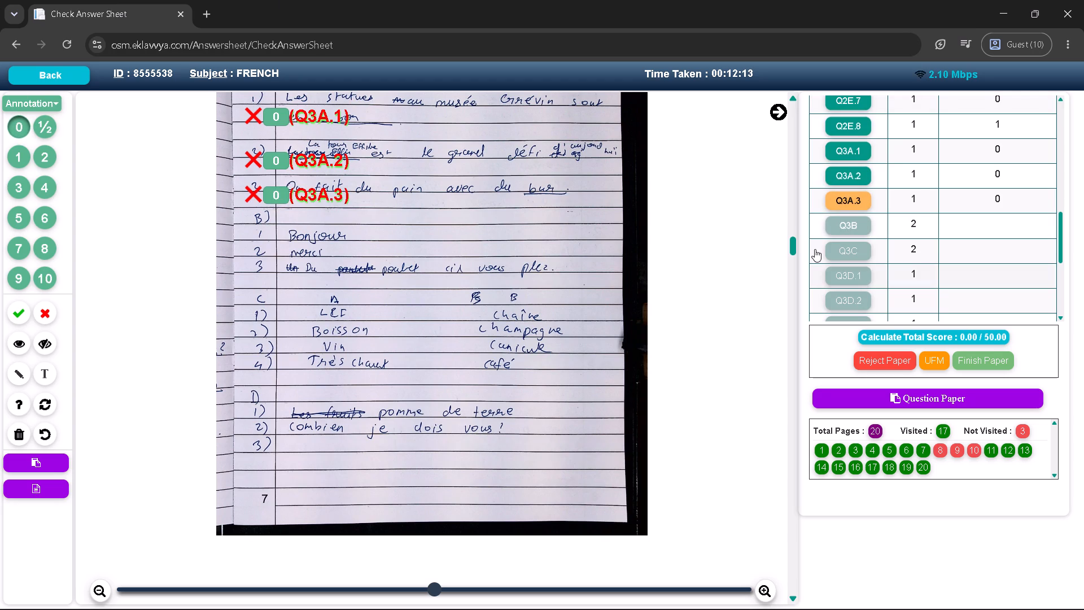
Mark Q3B on page 7 with 0 at its first answer, a cross at the second and 1 mark at the third.
click(855, 222)
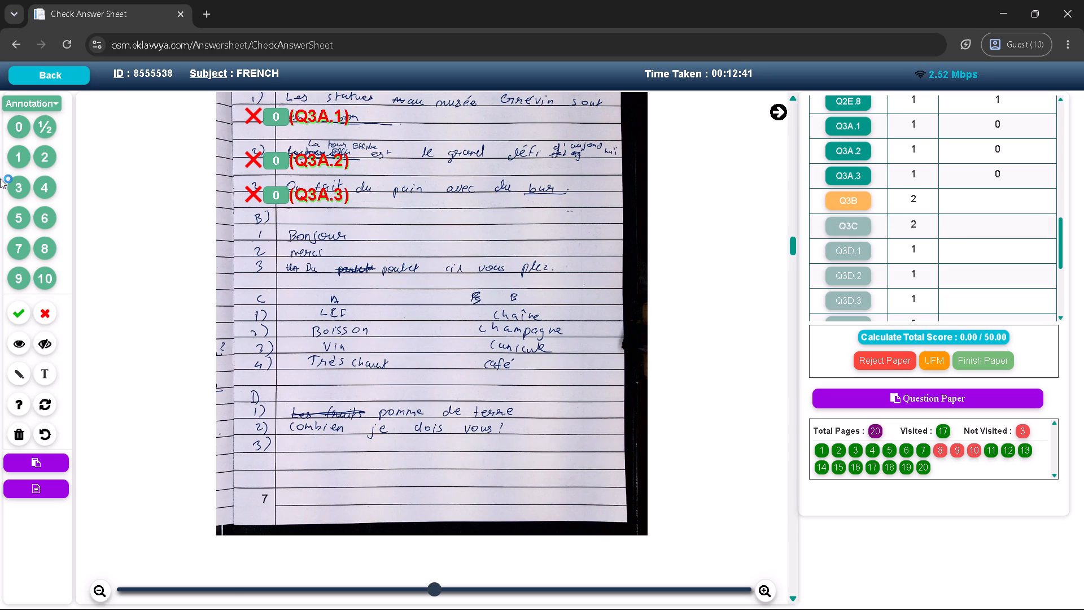
click(15, 127)
click(256, 218)
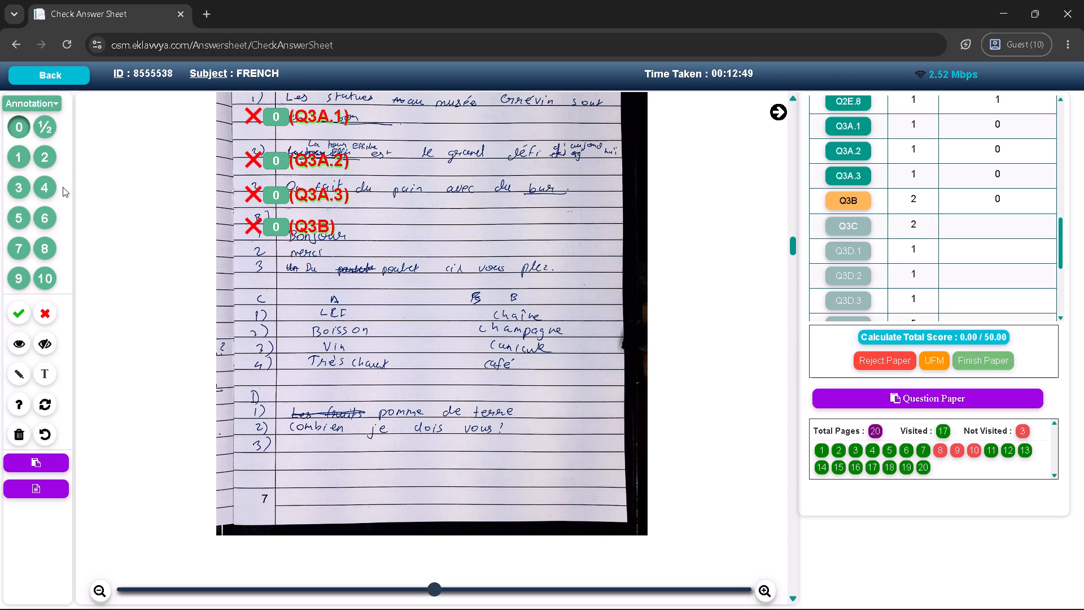
click(46, 312)
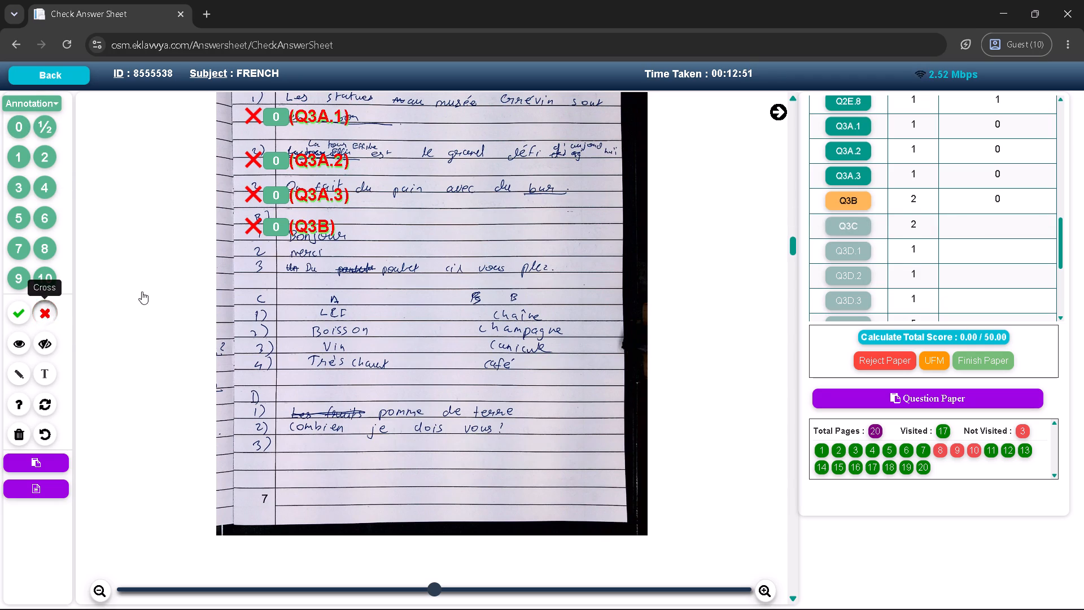
click(241, 246)
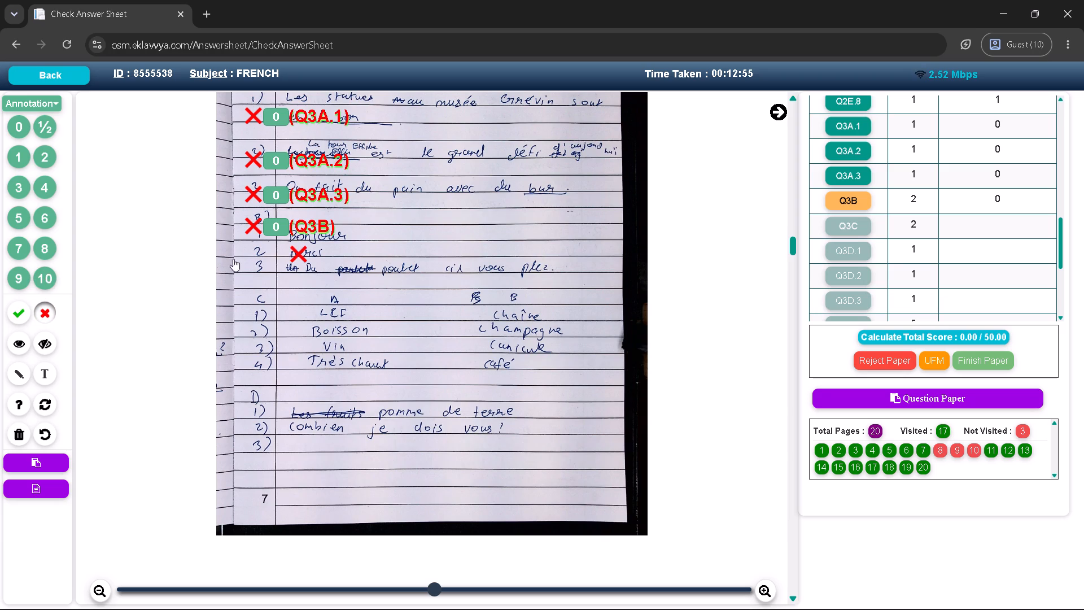
click(11, 158)
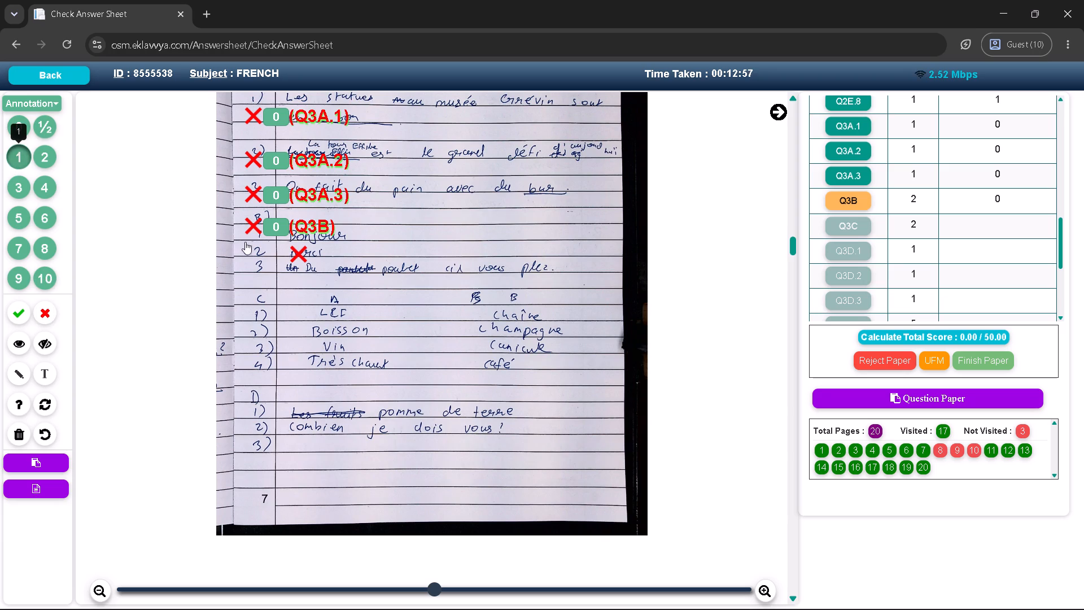
click(245, 262)
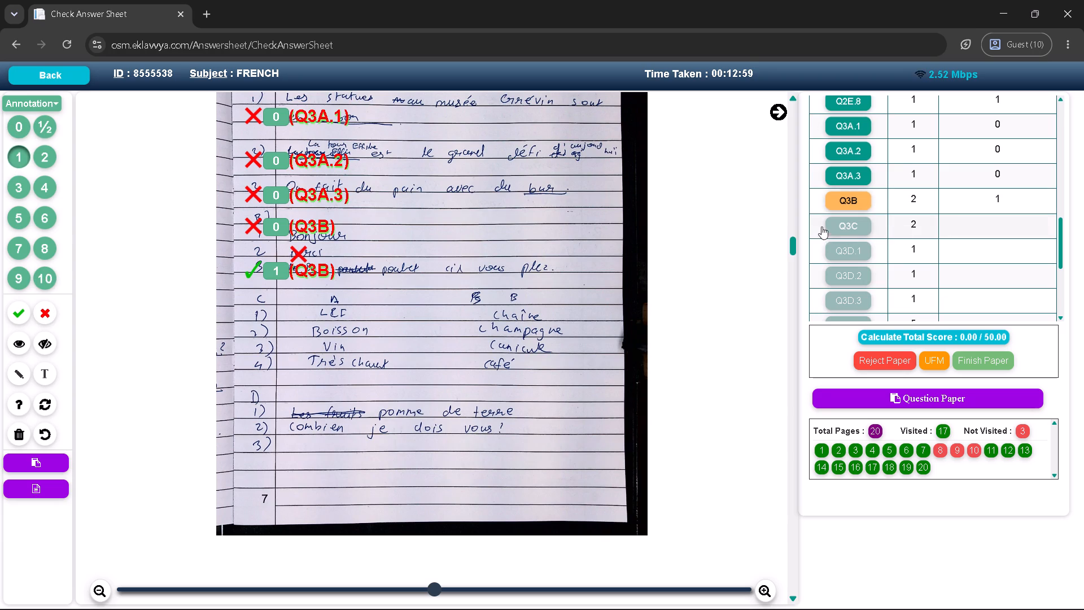
Select Q3C, tick its first matched pair on page 7 and put crosses on the other three.
click(834, 219)
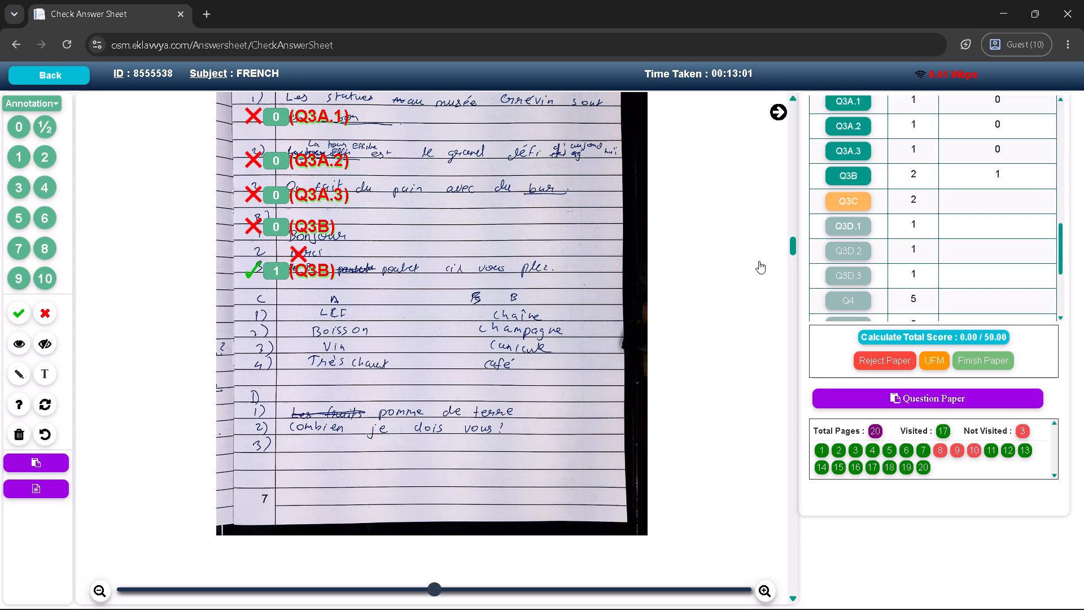
click(20, 306)
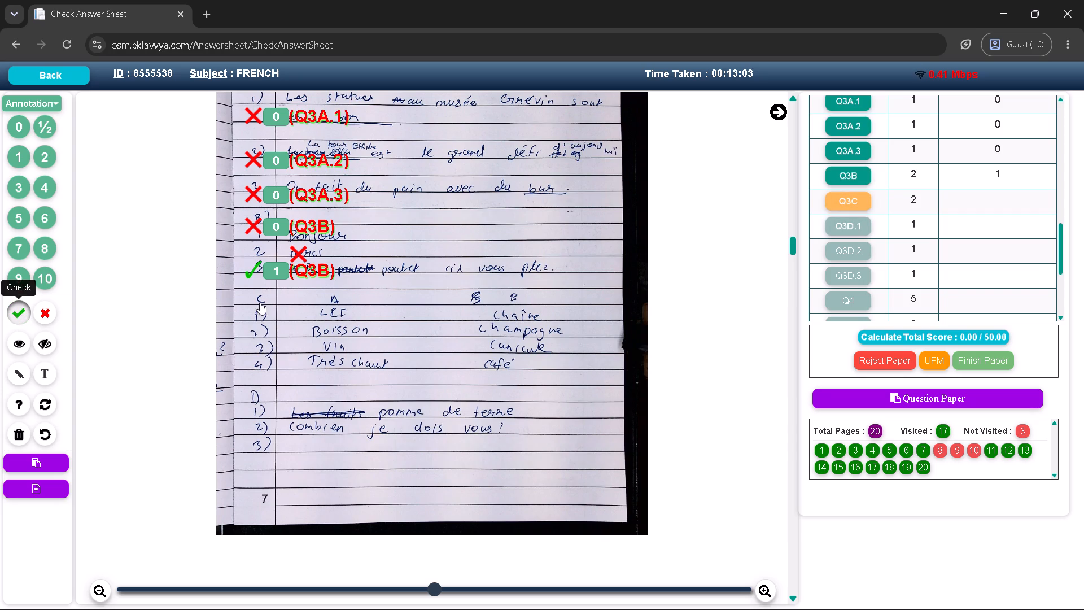
click(260, 302)
click(247, 333)
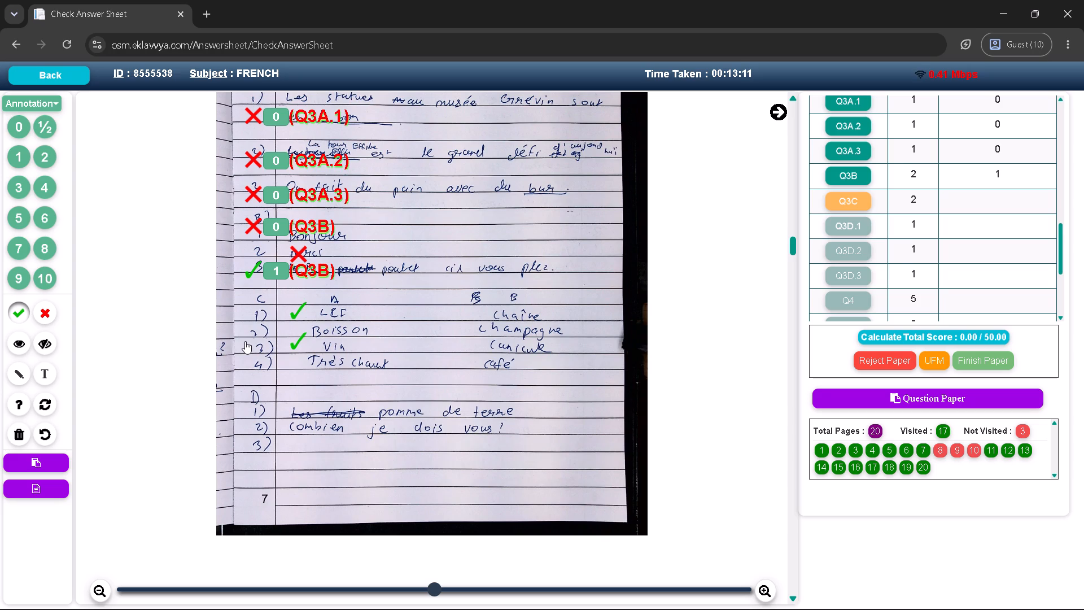
click(45, 432)
click(50, 315)
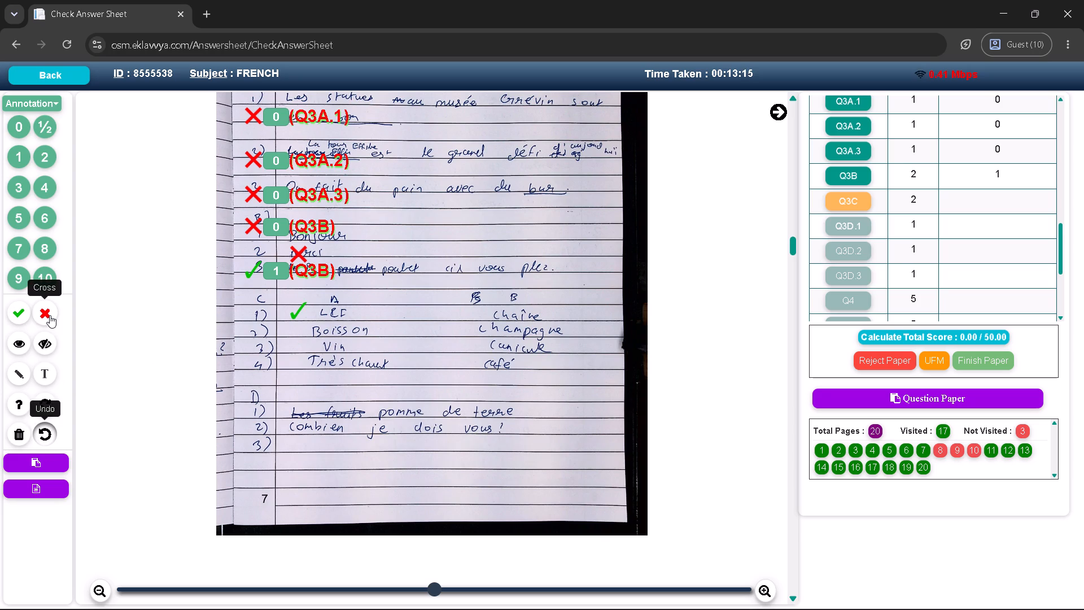
click(256, 321)
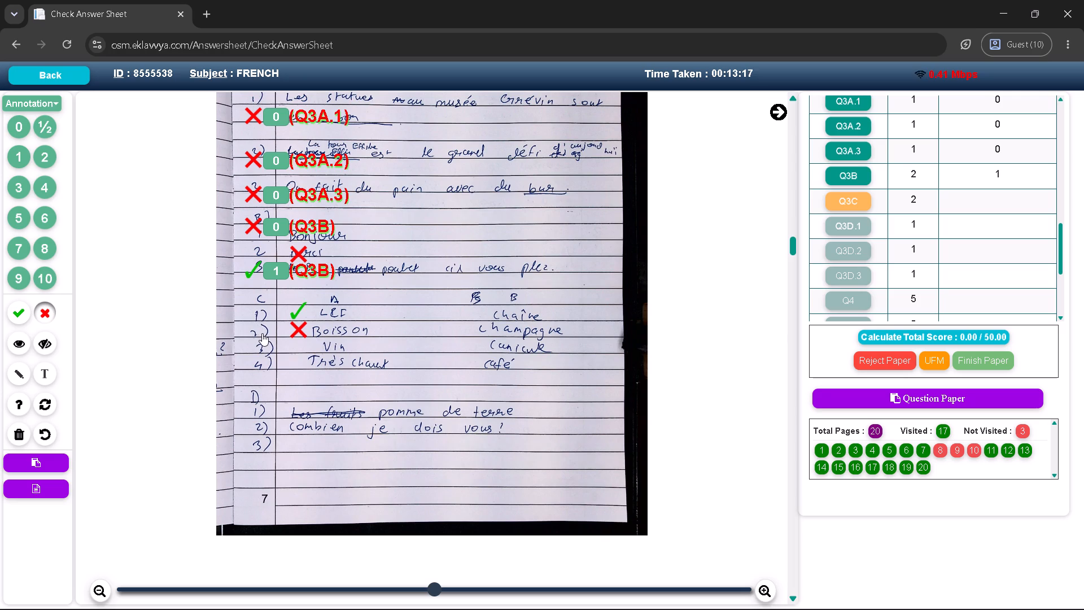
click(262, 337)
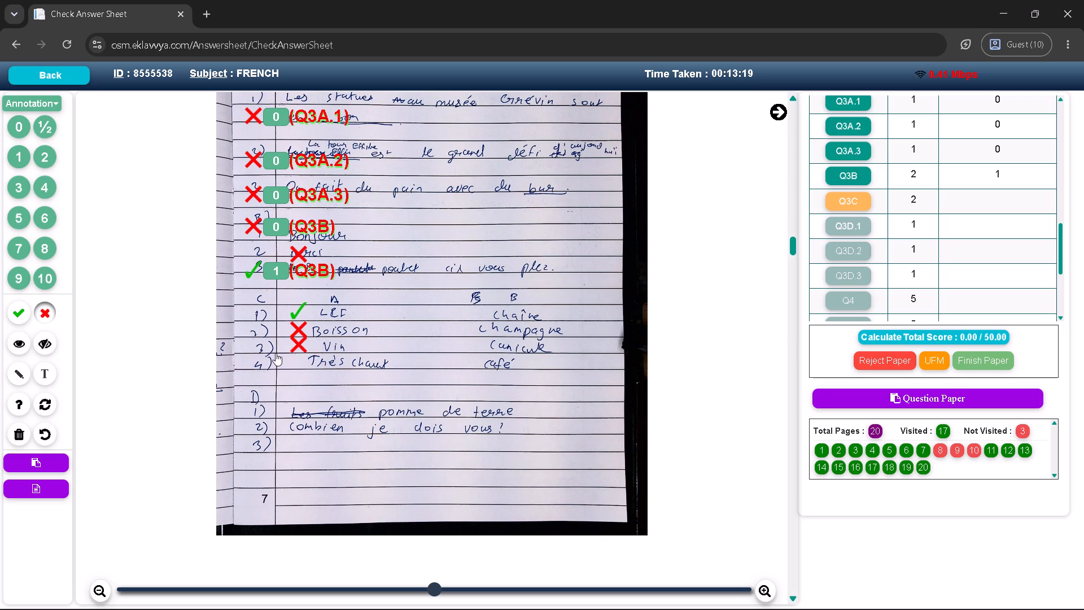
click(276, 353)
Award Q3C half a mark just below its matched pairs.
click(27, 152)
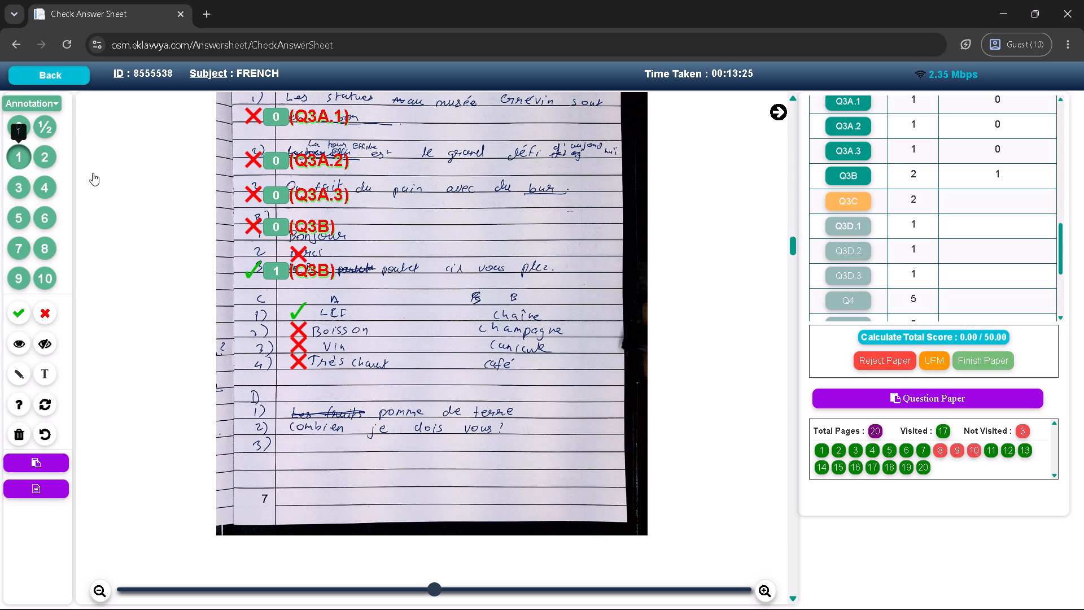
click(47, 132)
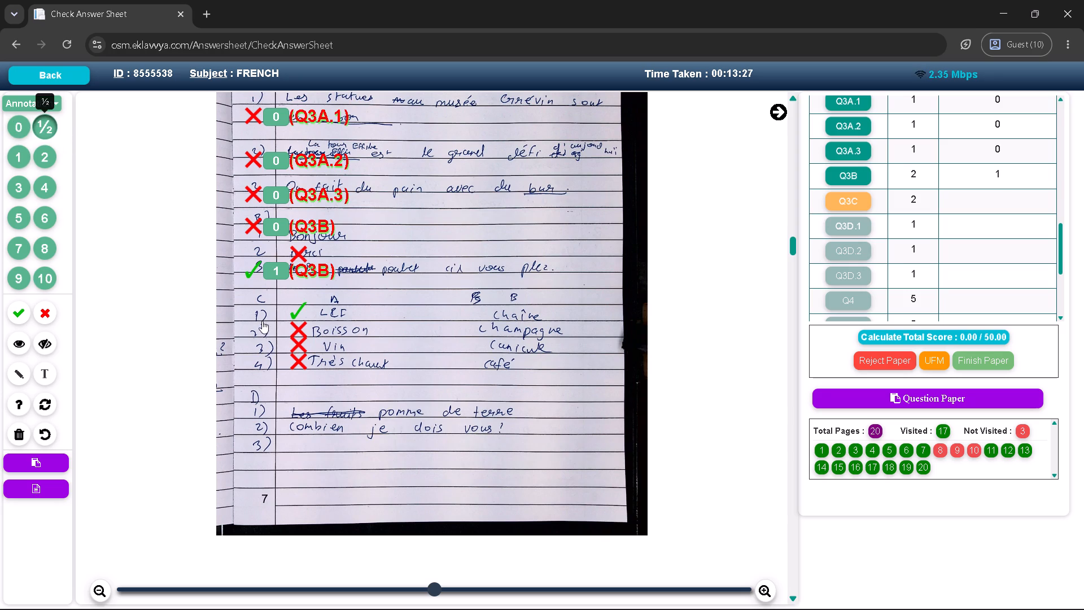
click(262, 321)
Award Q3D.1 1 mark beside its answer near the bottom of page 7.
click(860, 227)
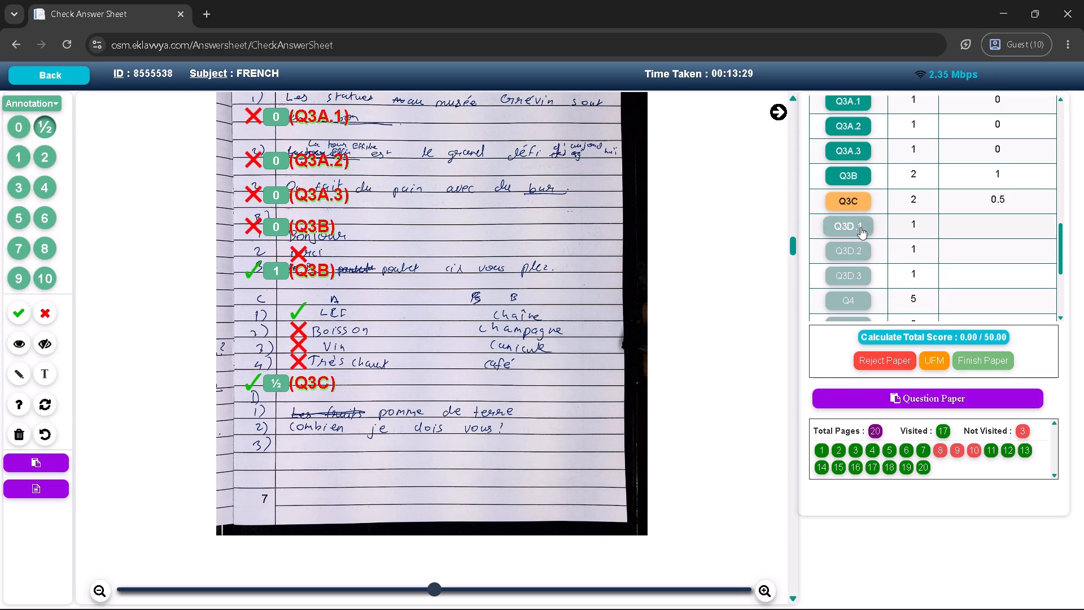
scroll(582, 294, down, 2)
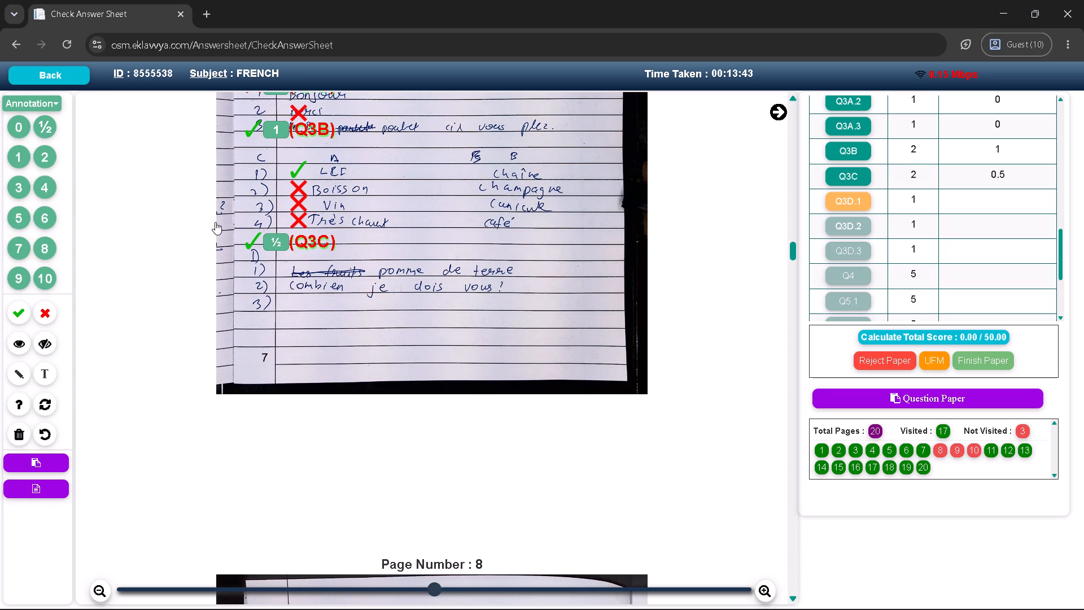
click(21, 153)
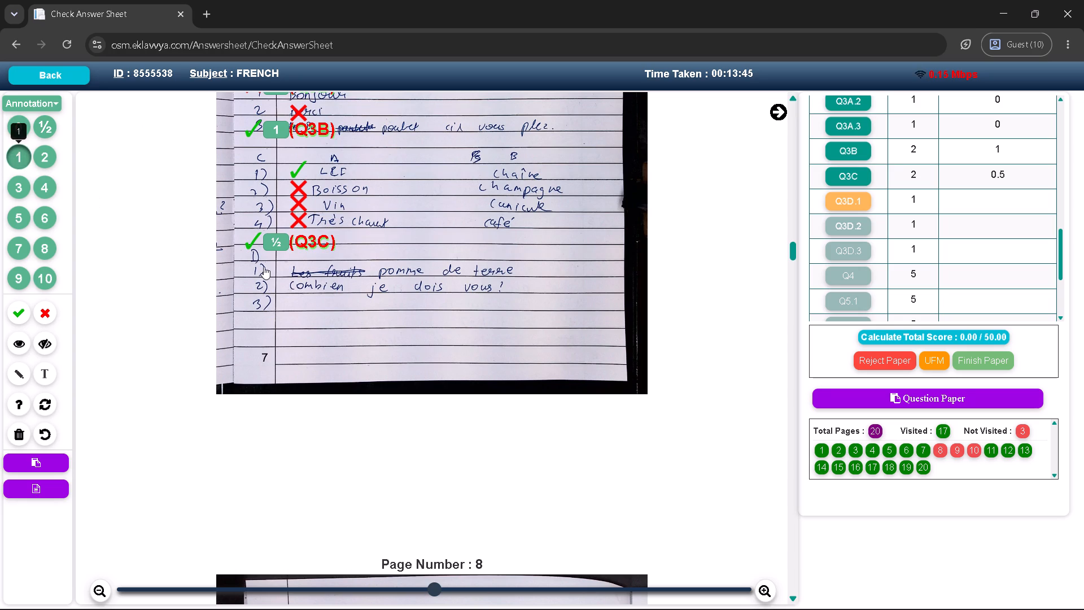
click(245, 262)
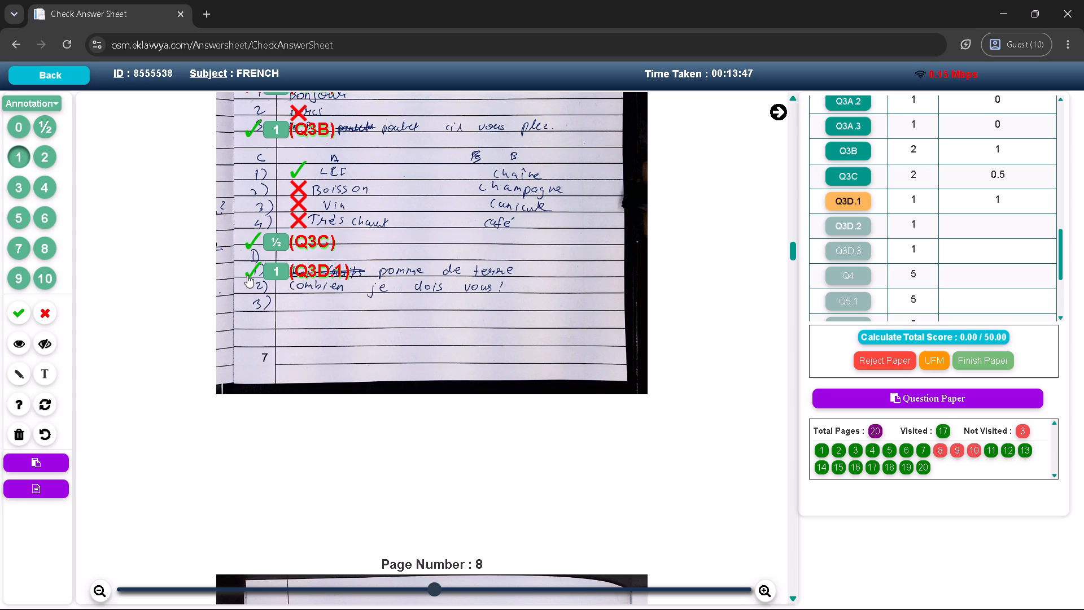
Put a cross on the second answer of Q3D on page 7 and award Q3D.2 0 marks just below it.
click(23, 312)
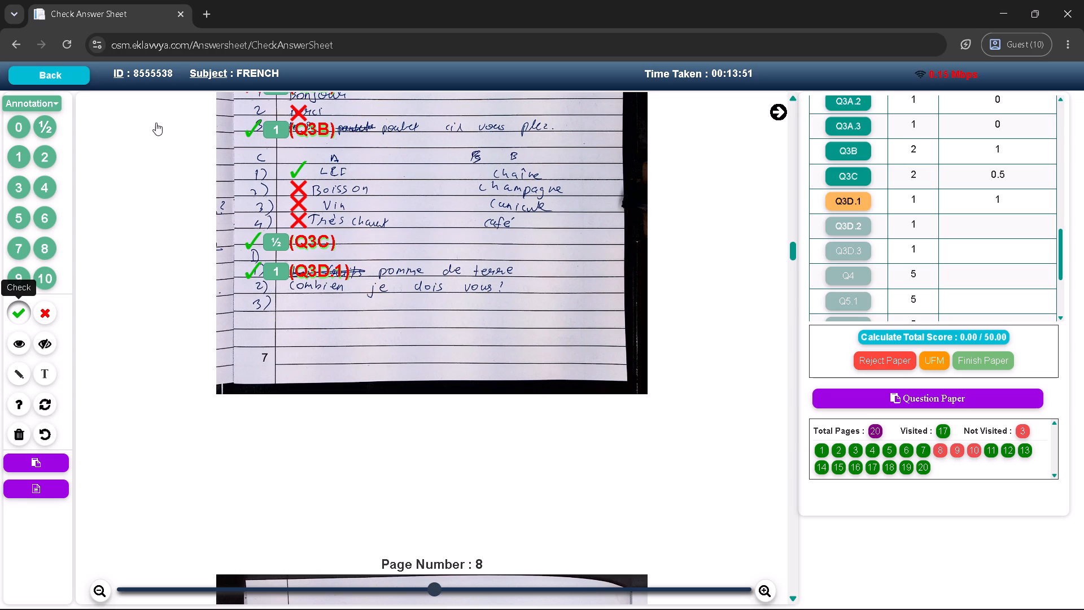
click(19, 120)
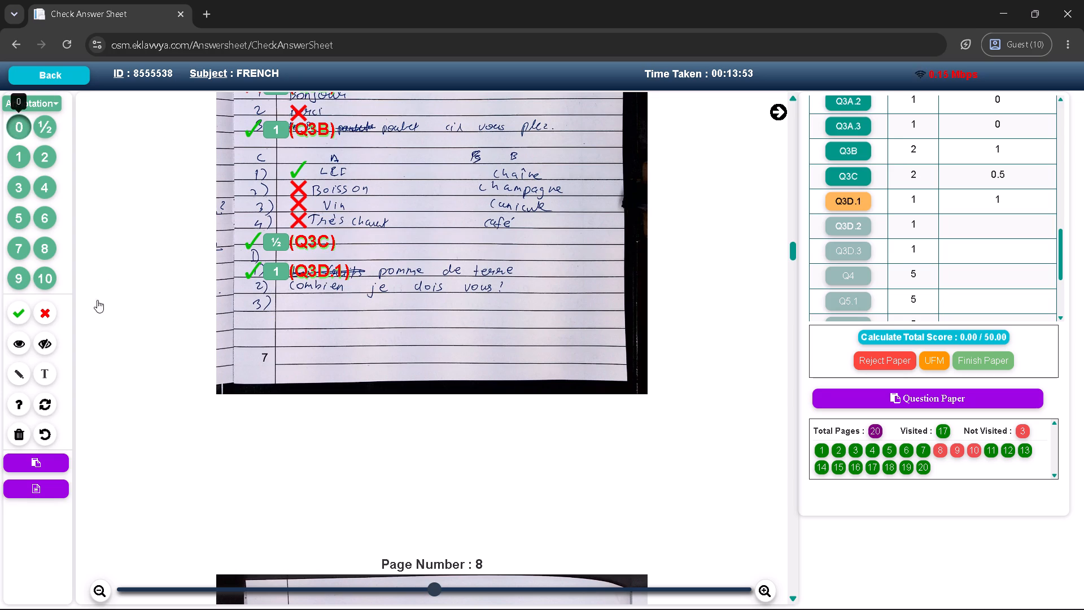
click(46, 311)
click(270, 283)
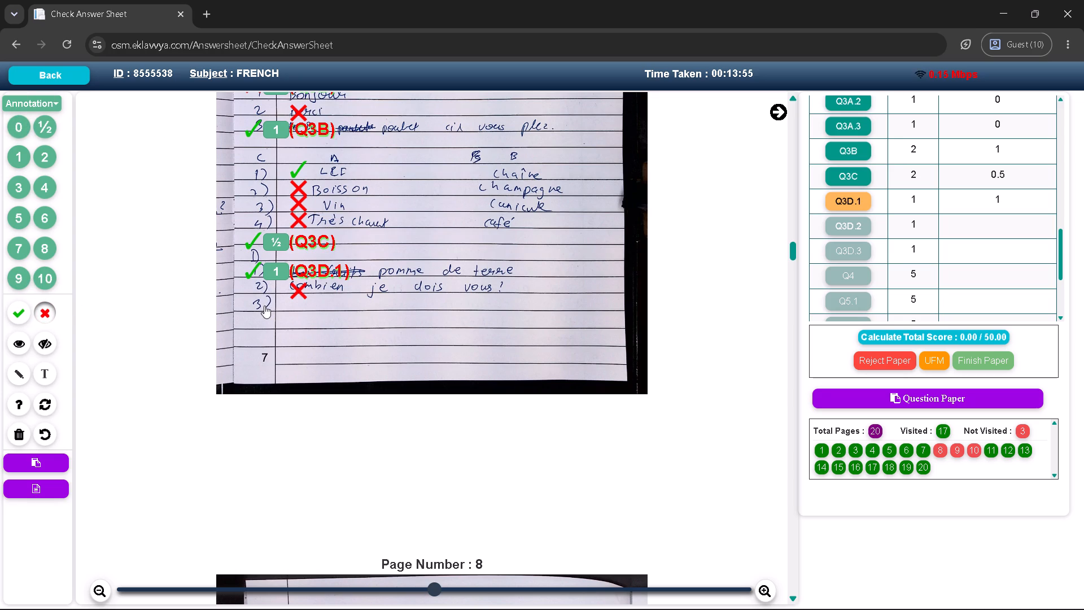
click(849, 225)
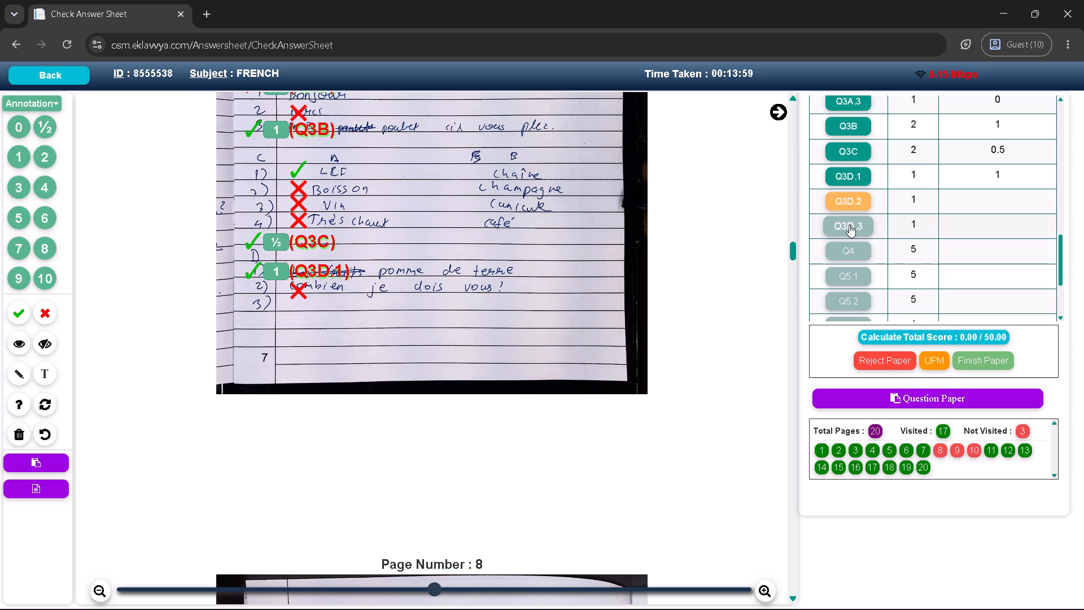
click(14, 125)
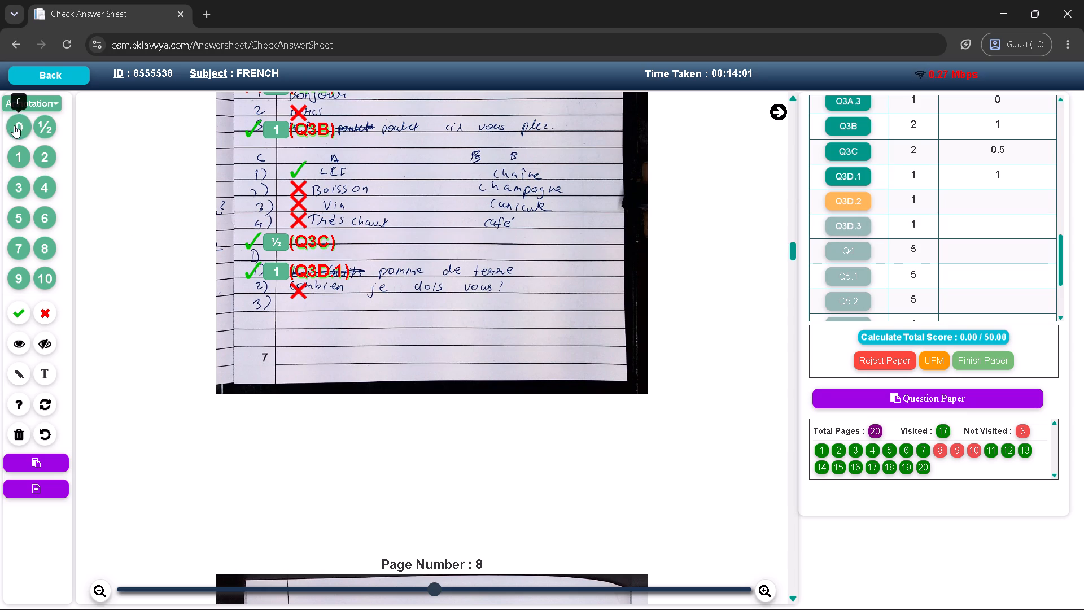
click(248, 281)
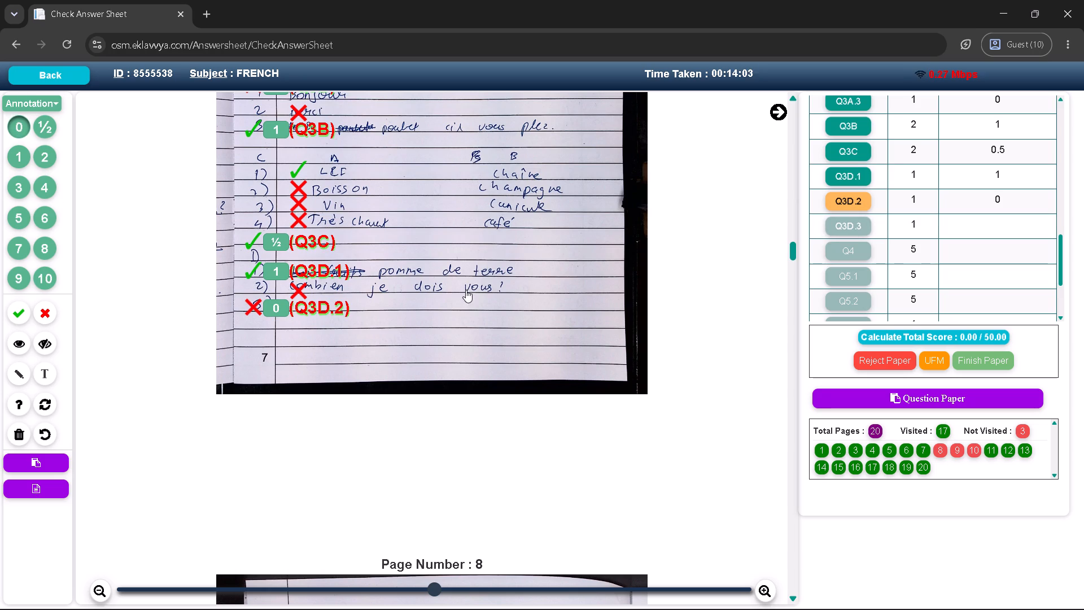
Record the blank Q3D.3 as NA and move on to Q4.
click(869, 227)
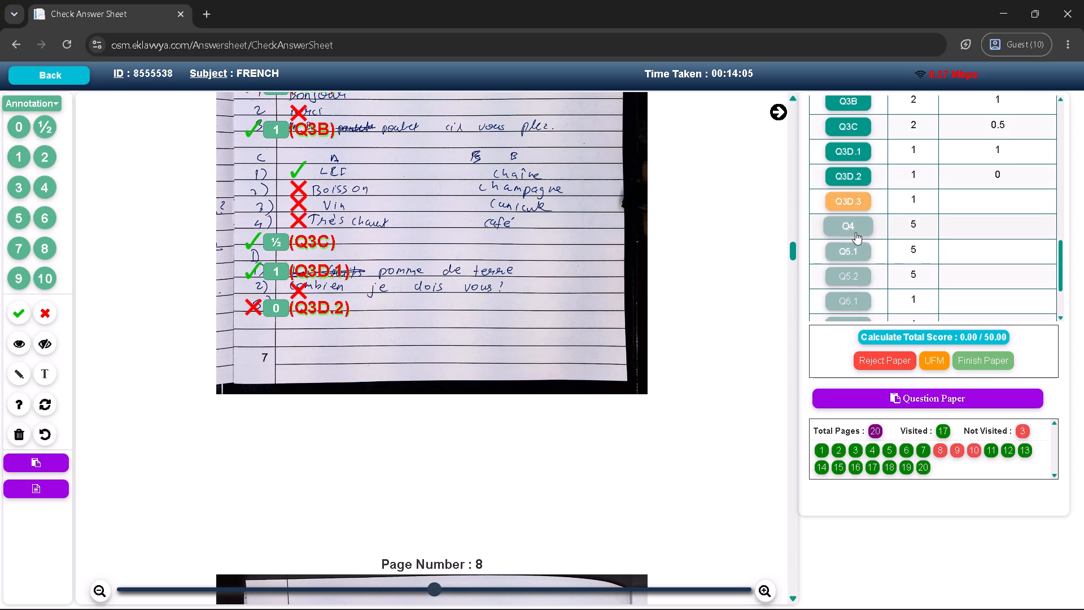
click(855, 232)
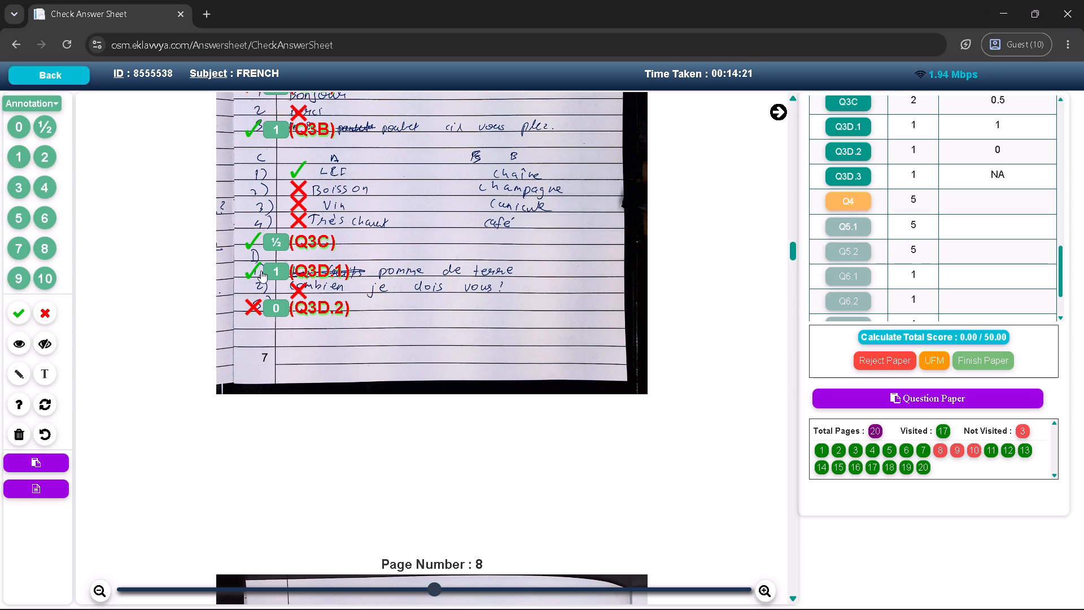
Tick all five Q4 answers on page 8: A1, A2, B1, B2 and C1.
scroll(388, 285, down, 6)
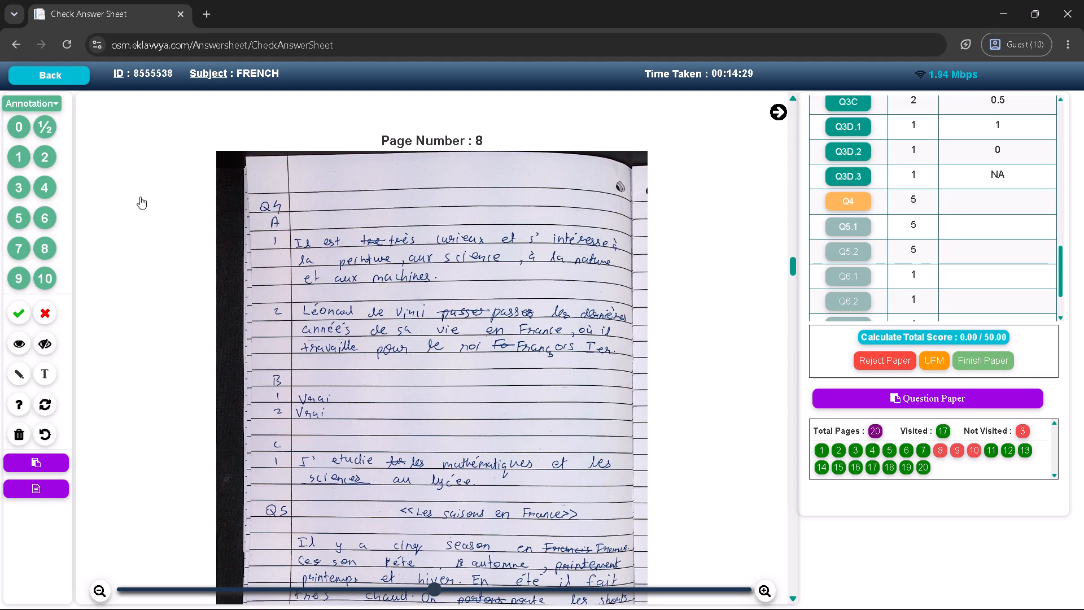
click(23, 153)
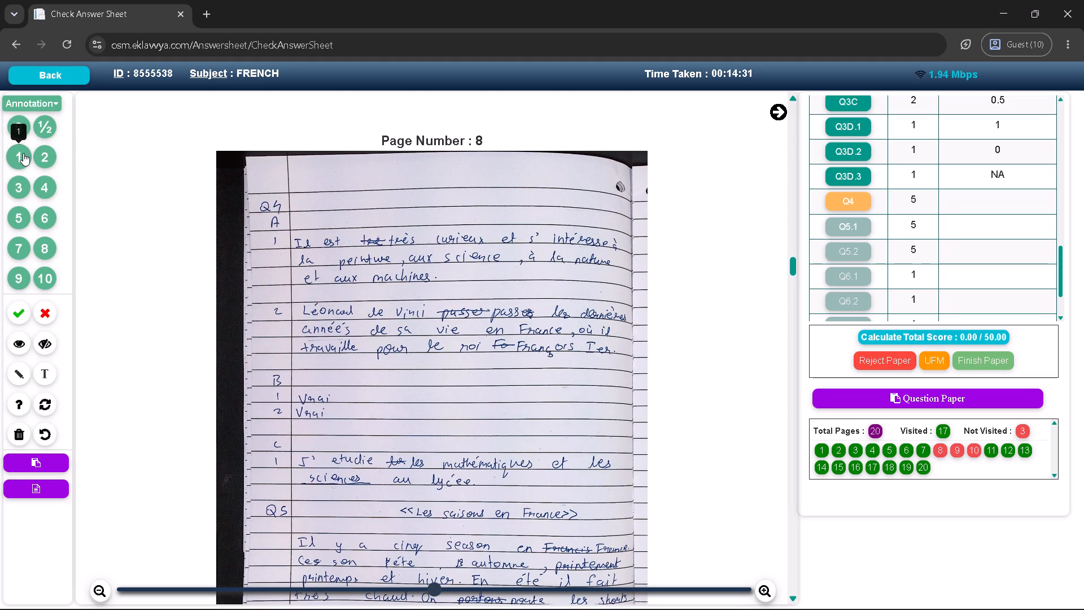
click(15, 307)
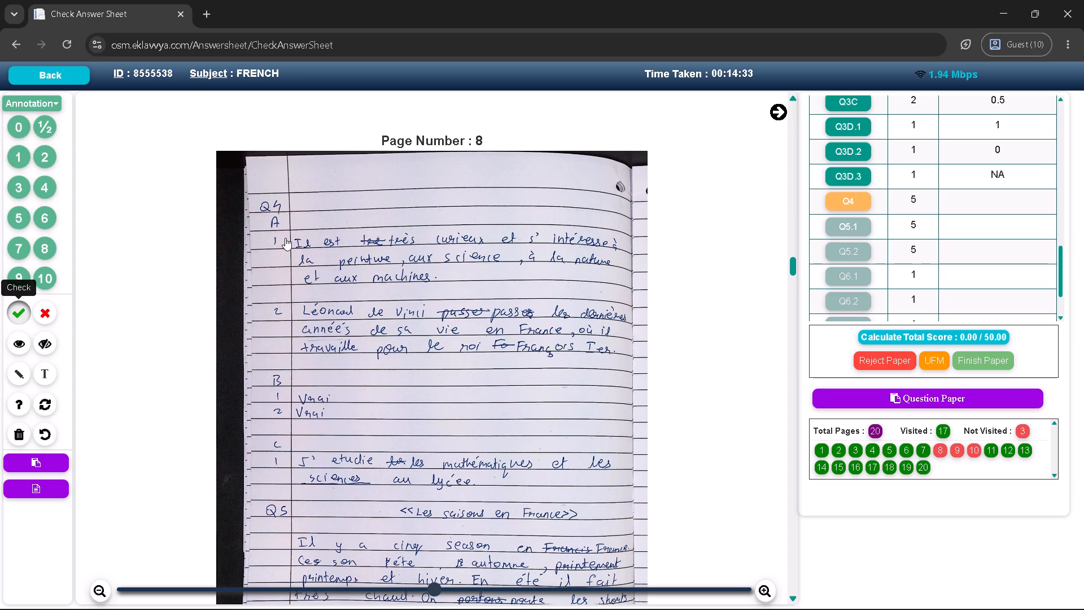
click(285, 238)
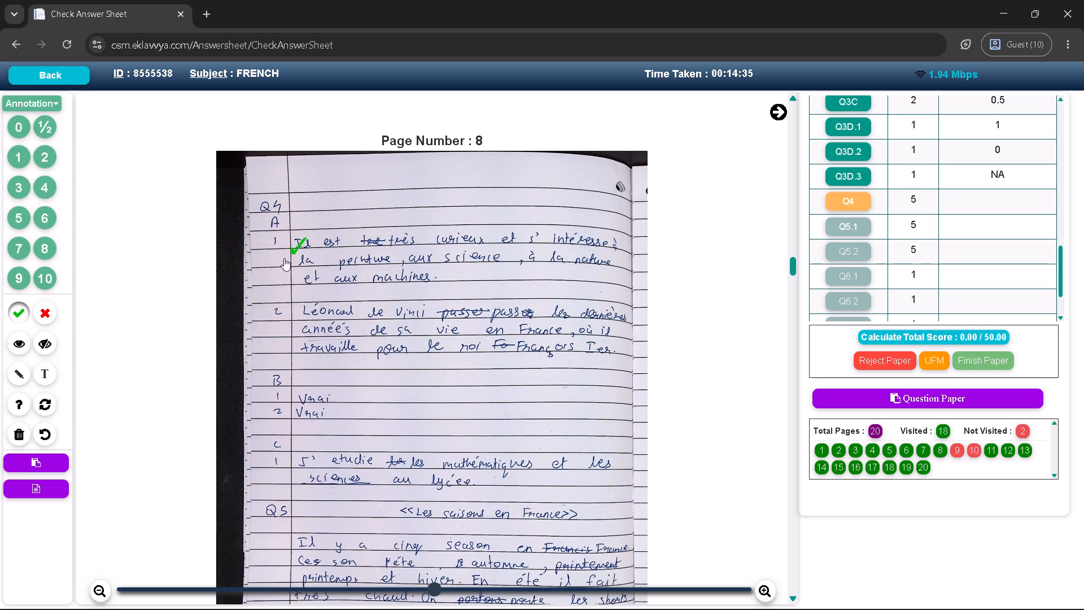
click(303, 342)
click(269, 379)
click(272, 400)
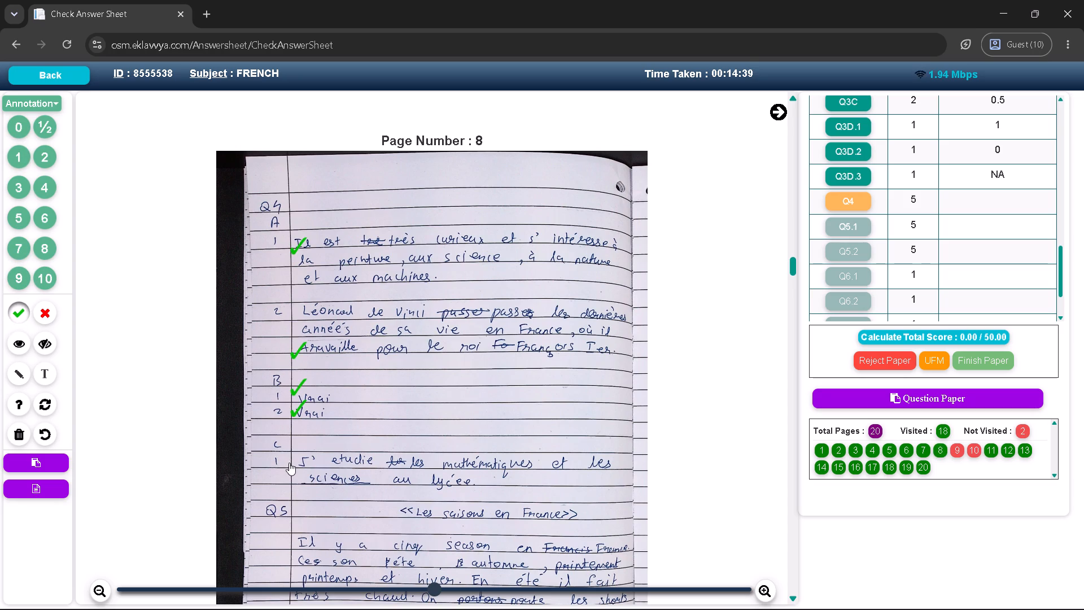
click(290, 463)
Award Q4 5 marks beside its first answer on page 8.
click(15, 222)
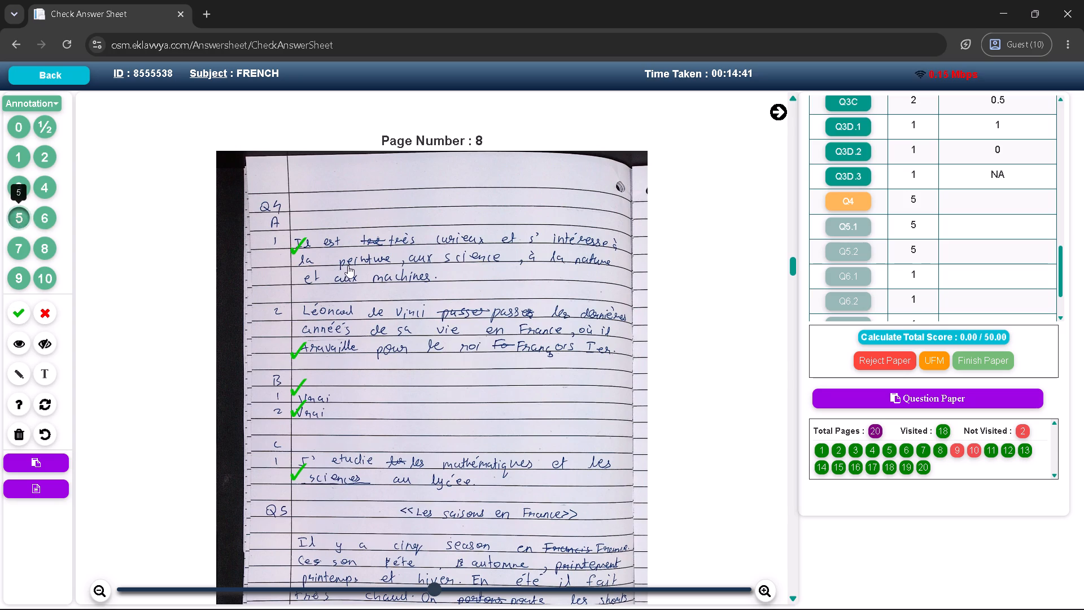
click(348, 265)
Select Q5.1, dismiss the low-battery notice, and underline "cinq" in the essay's first line on page 8 with the Pen tool.
click(843, 228)
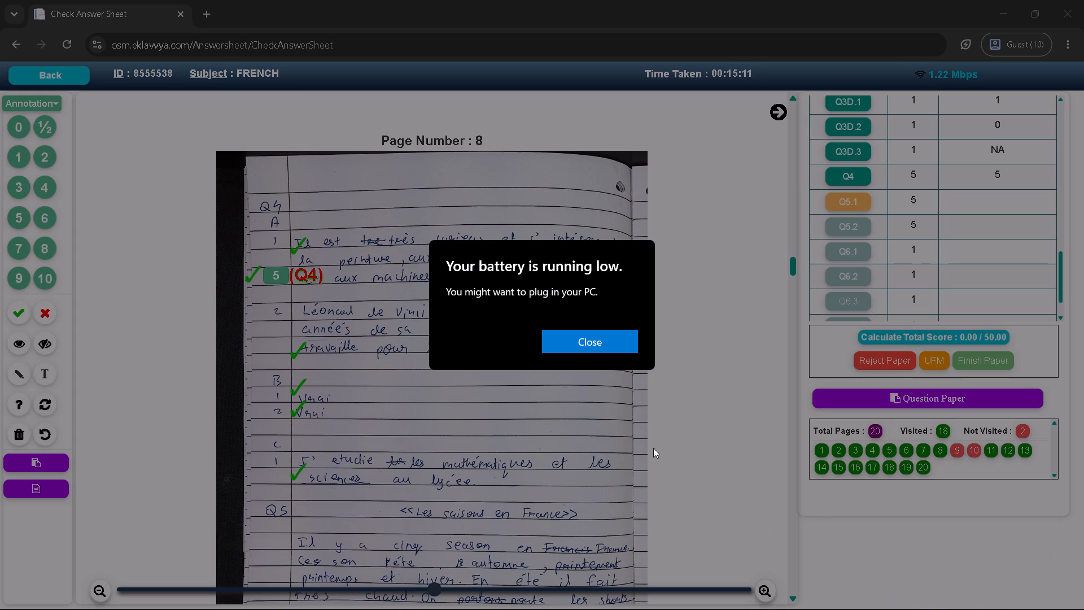
click(599, 339)
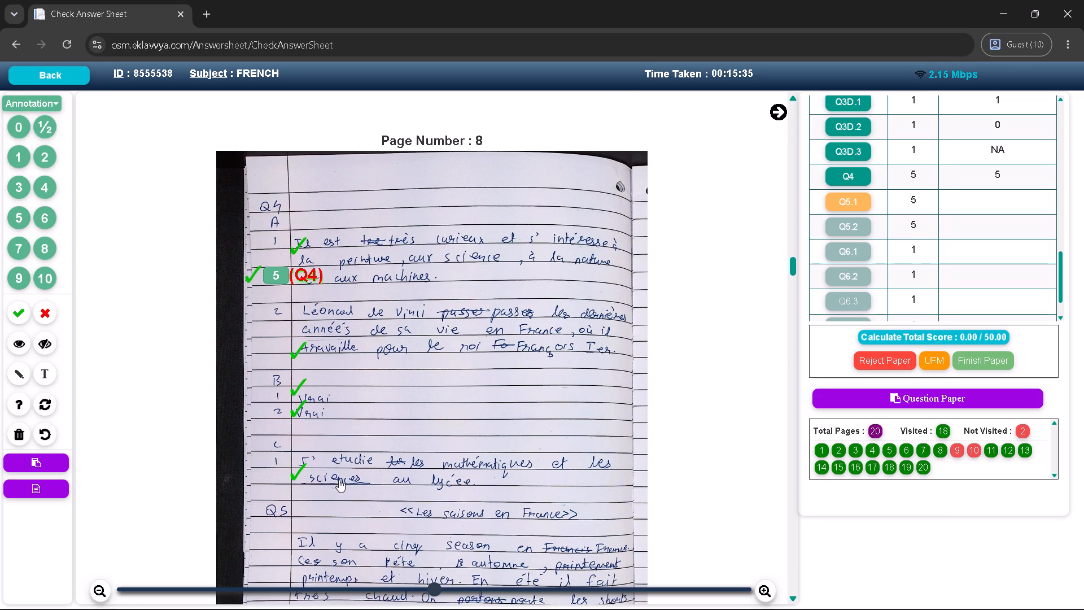
scroll(414, 367, down, 2)
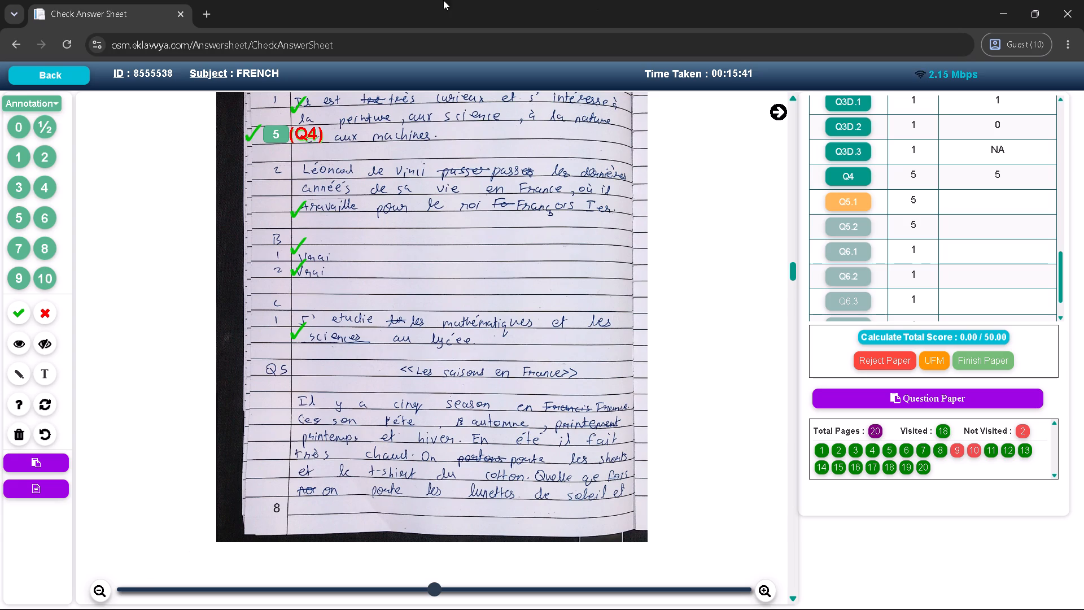
click(16, 368)
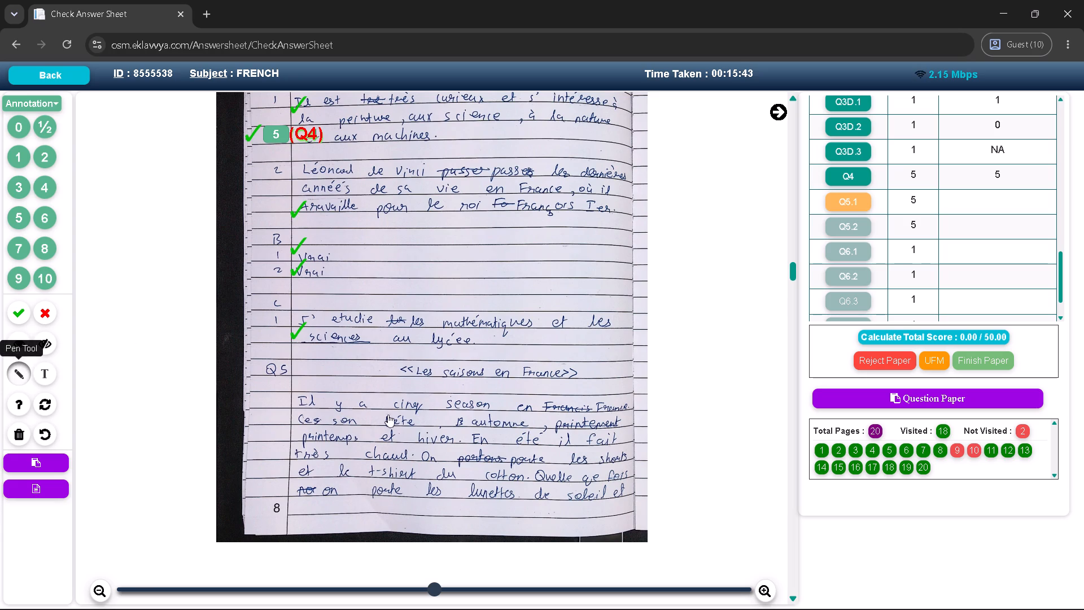
drag(379, 411, 423, 411)
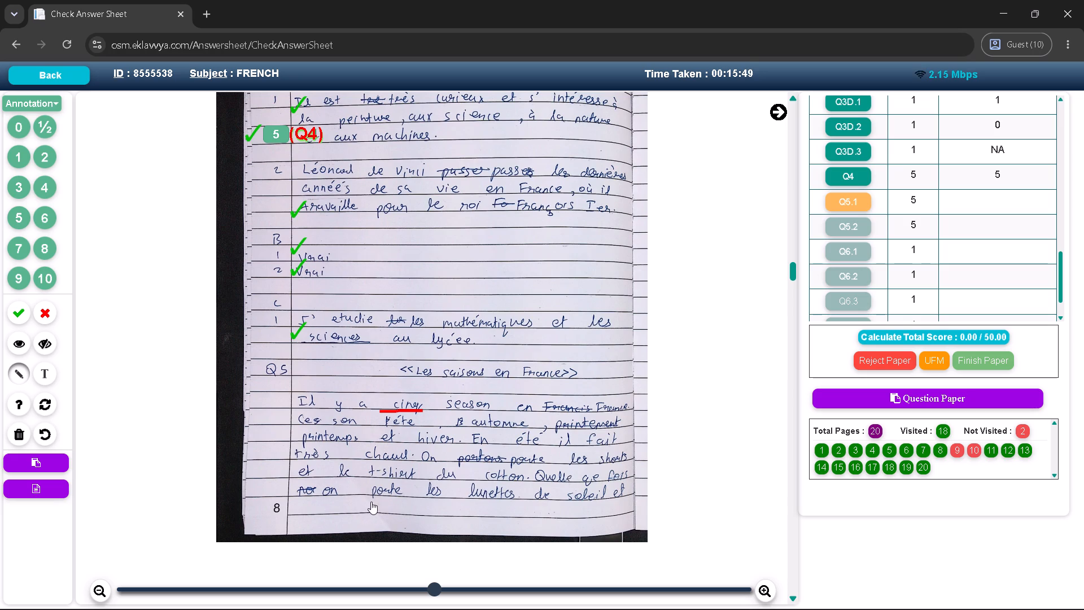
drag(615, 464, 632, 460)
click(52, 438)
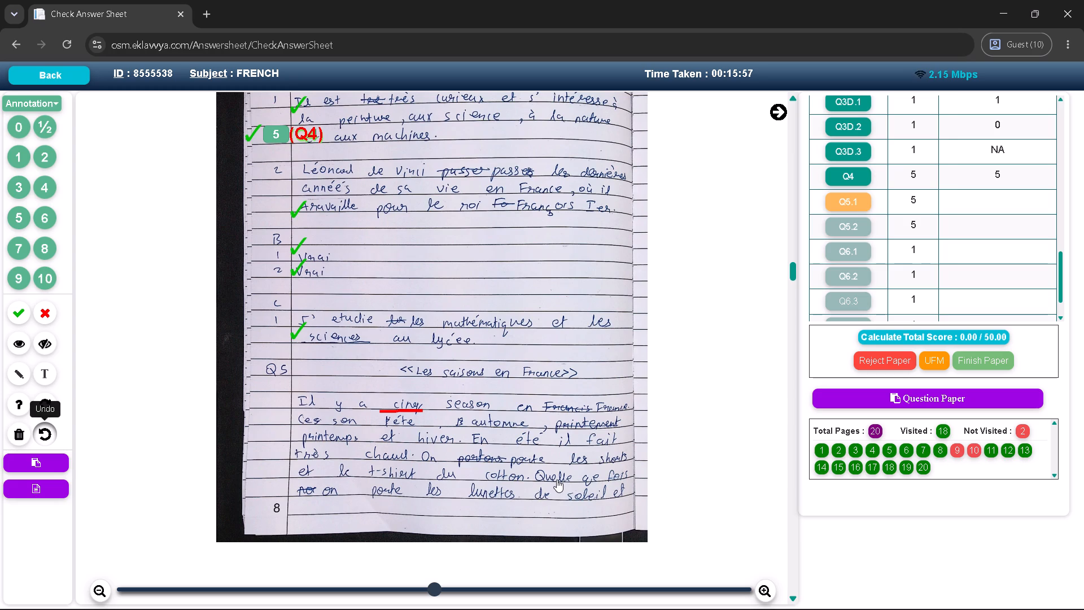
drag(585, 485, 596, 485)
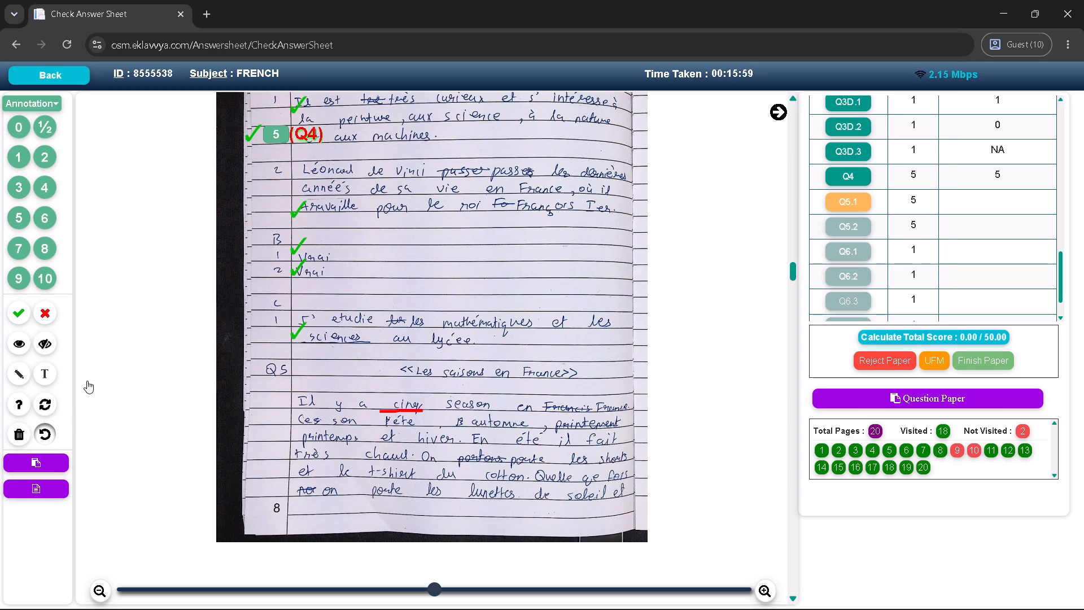
Underline "que" after "Quelle" near the end of page 8 with the Pen tool.
click(16, 369)
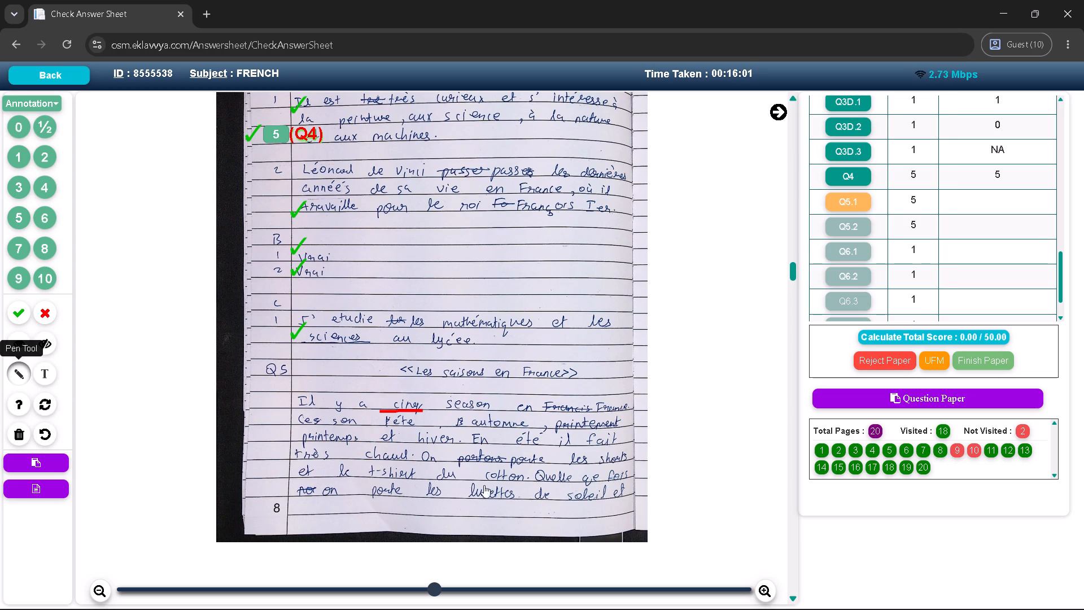
drag(576, 487, 597, 484)
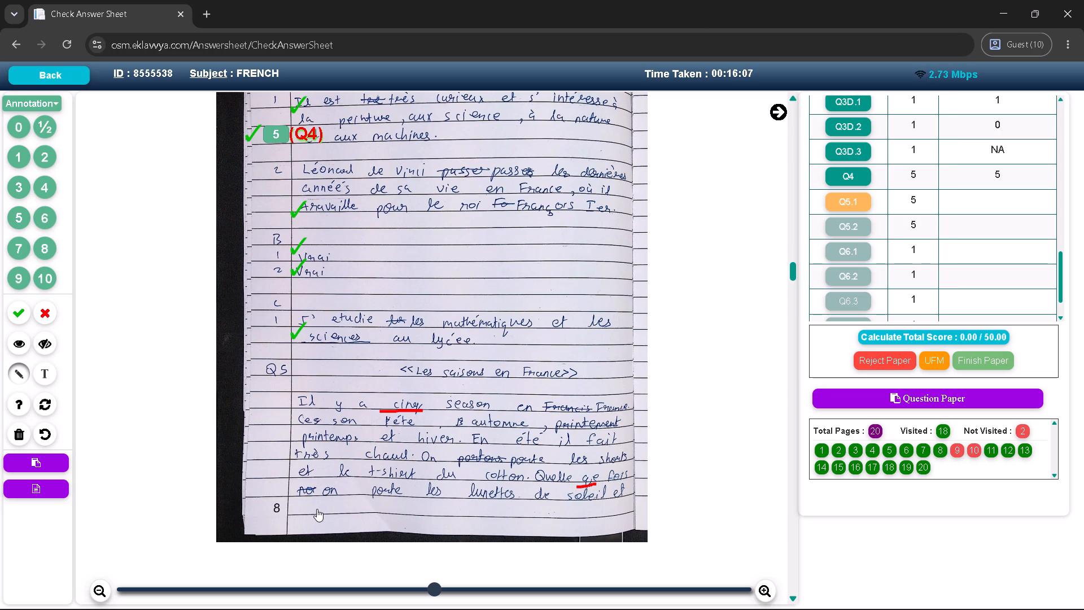
In page 9's first paragraph, underline the word before "tombe", strike a slanted line from "un" to "filles", and underline "porte" and the misspelled garment word.
scroll(317, 509, down, 5)
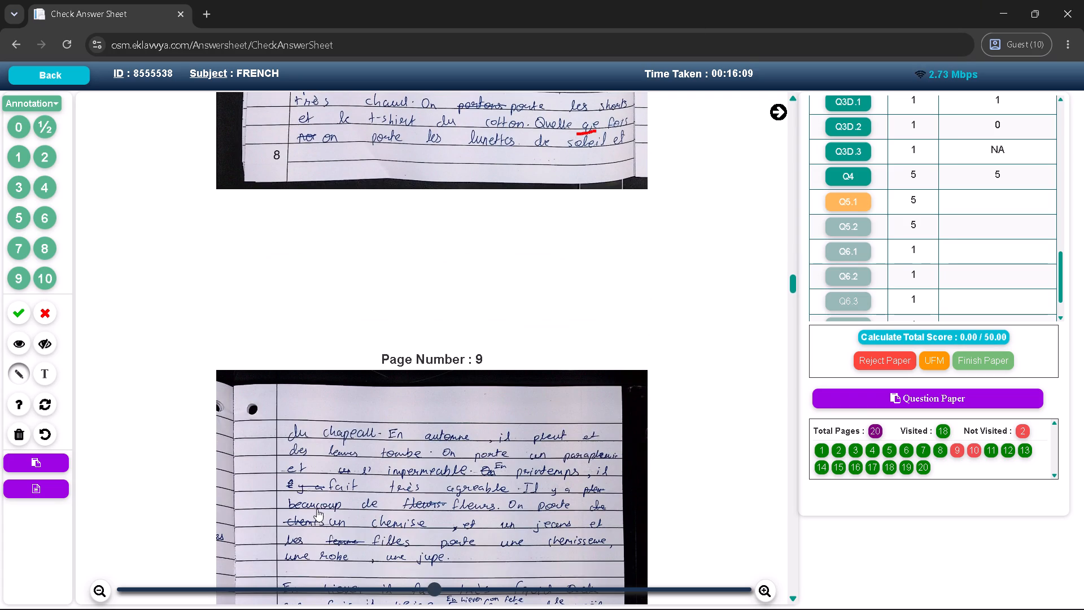
scroll(317, 509, down, 2)
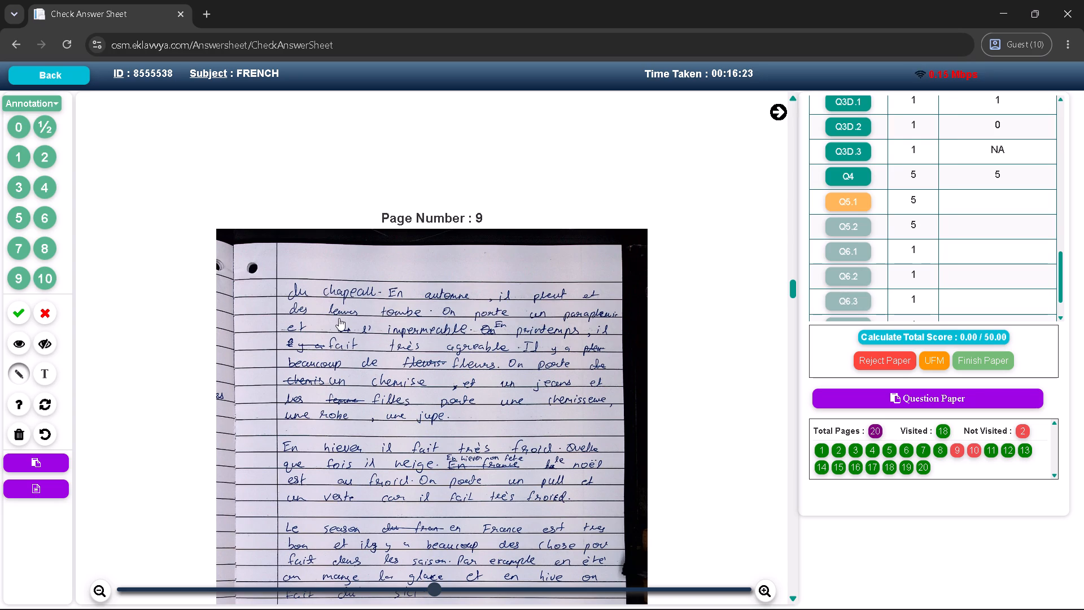
drag(336, 319, 361, 321)
scroll(395, 361, down, 1)
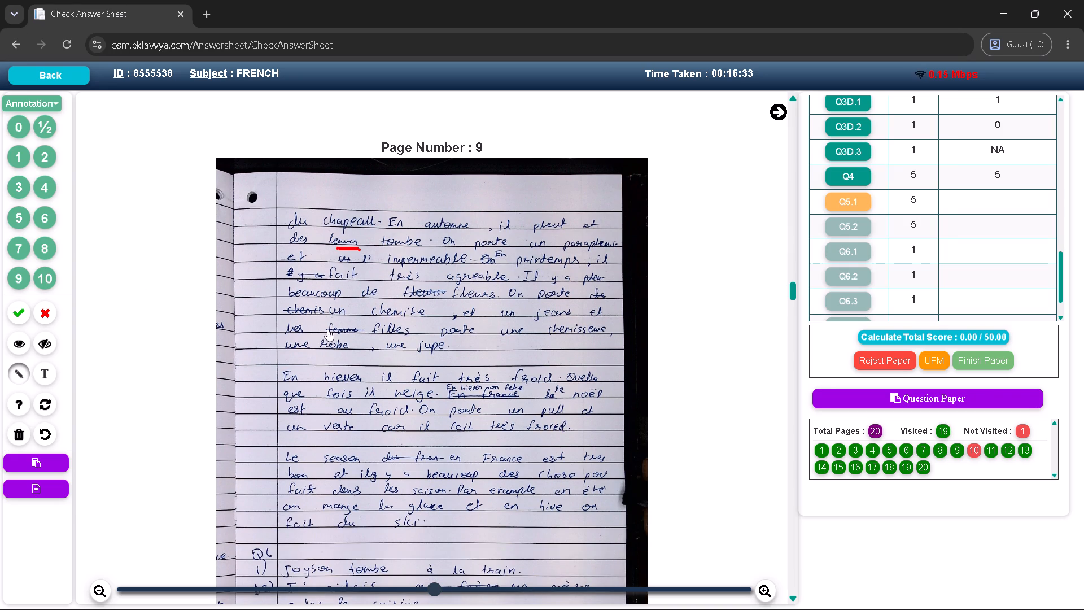
drag(322, 319, 375, 332)
drag(465, 342, 487, 338)
drag(575, 338, 607, 335)
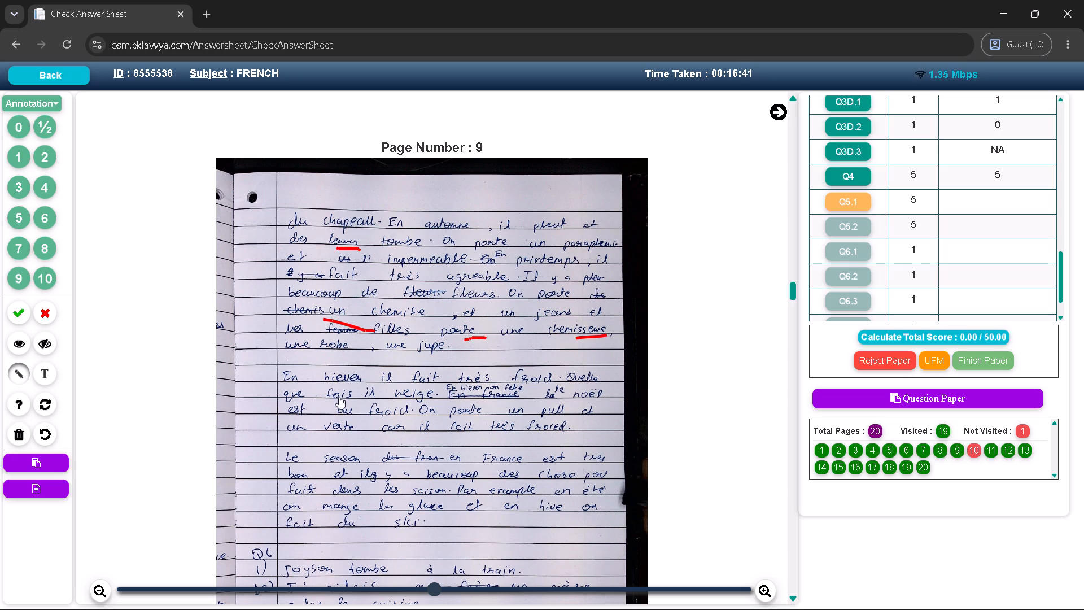
Underline "hiever" and the "au" before "froid" in the essay's winter paragraph on page 9.
scroll(338, 401, down, 1)
drag(321, 317, 334, 317)
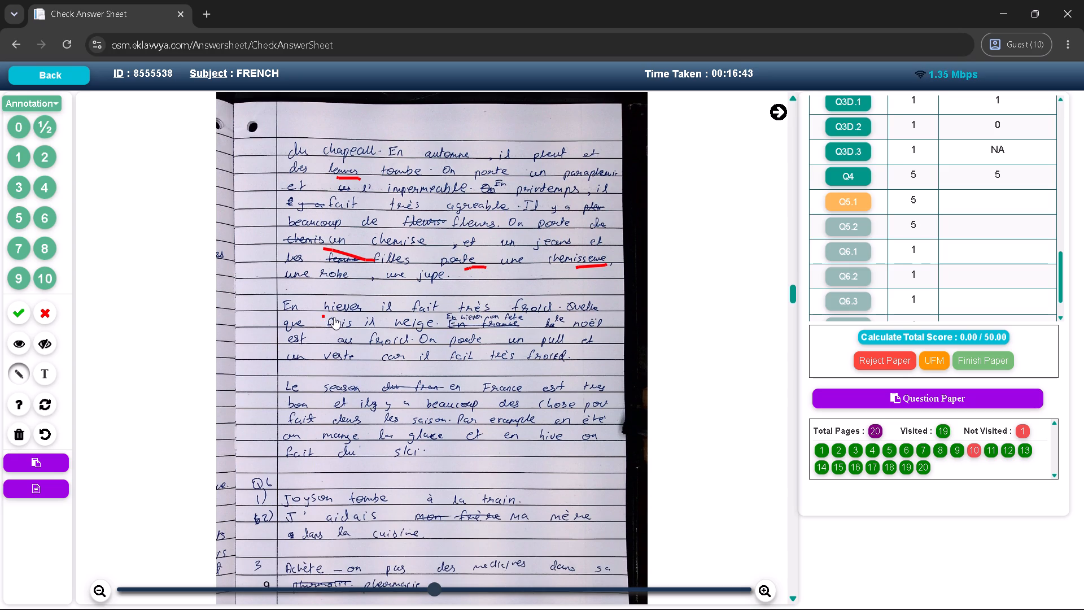
drag(334, 317, 364, 315)
drag(328, 350, 374, 350)
scroll(497, 374, down, 2)
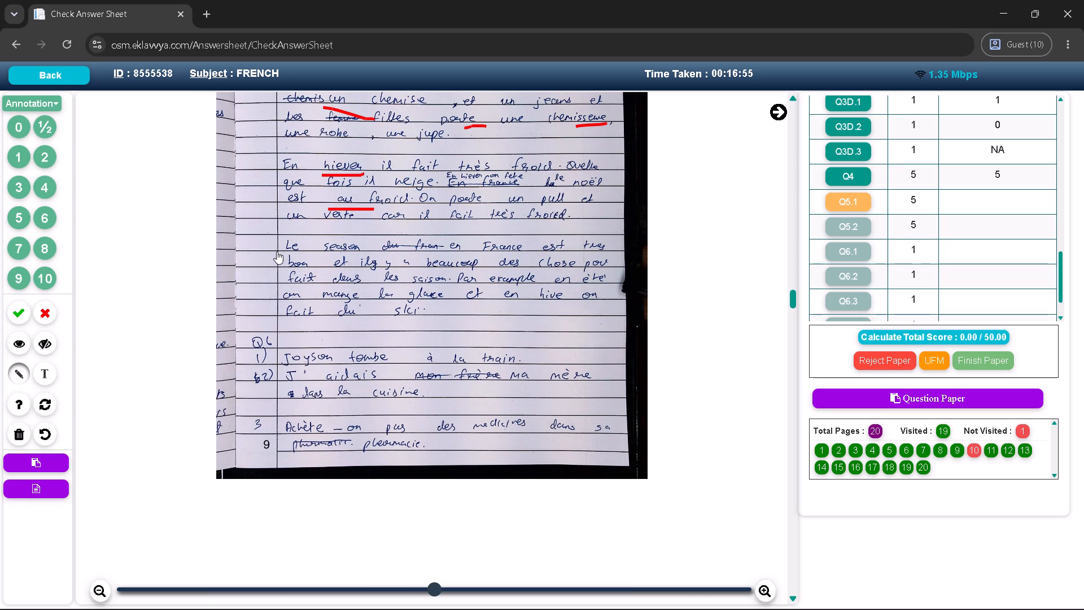
In the essay's last paragraph on page 9, draw a slanted line under "Le season" and underline "des", "fait dans" and "hive".
drag(277, 251, 375, 260)
drag(501, 272, 523, 270)
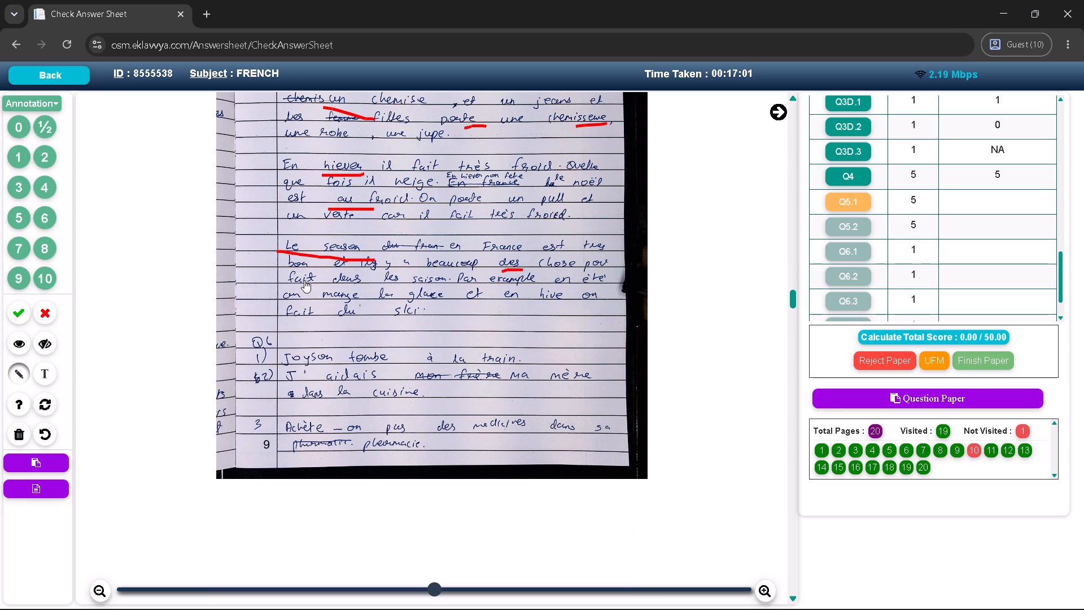
drag(287, 286, 351, 286)
drag(539, 305, 578, 305)
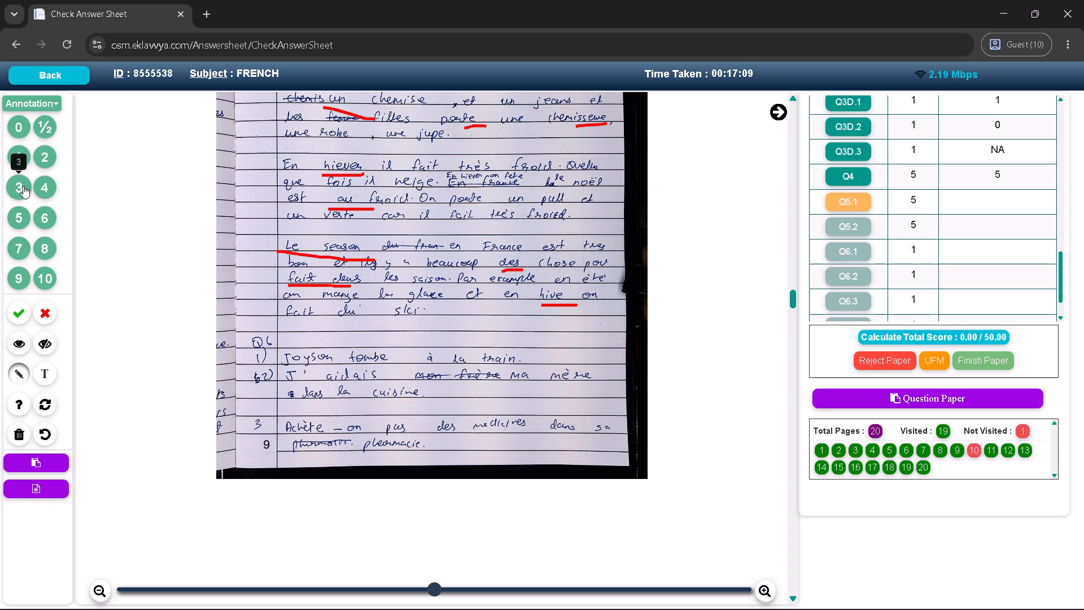
Award 4 marks to Q5.1, placing the mark beside the essay's winter paragraph on page 9.
click(19, 106)
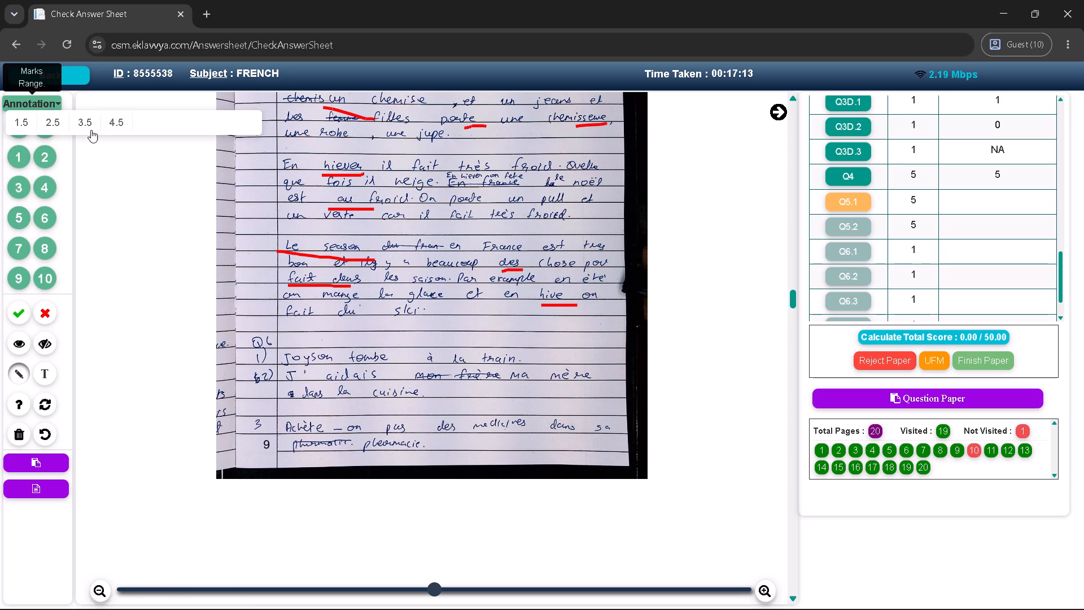
click(49, 184)
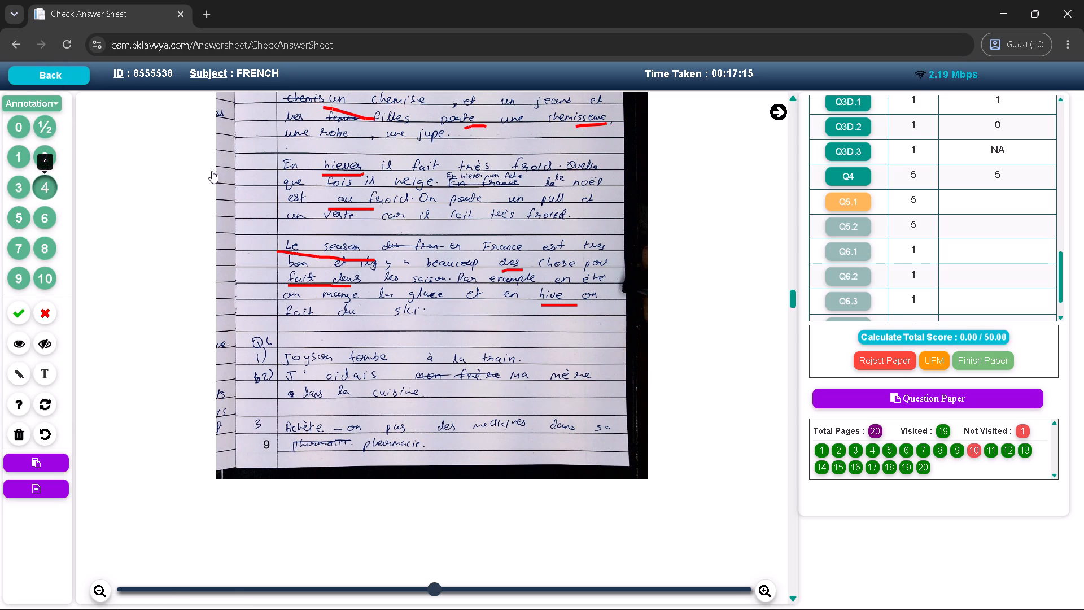
click(53, 101)
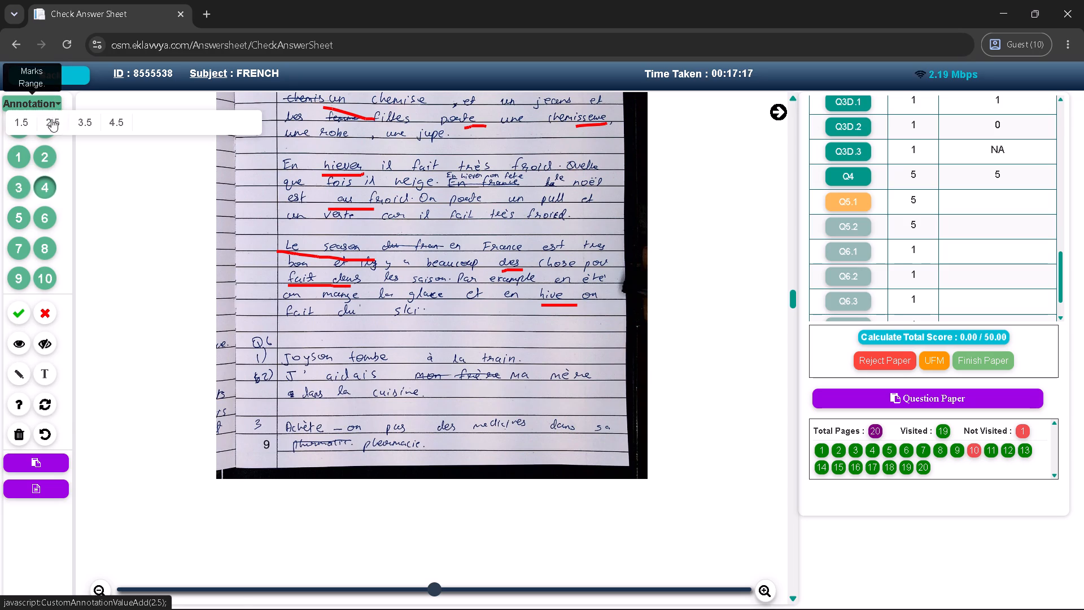
click(49, 185)
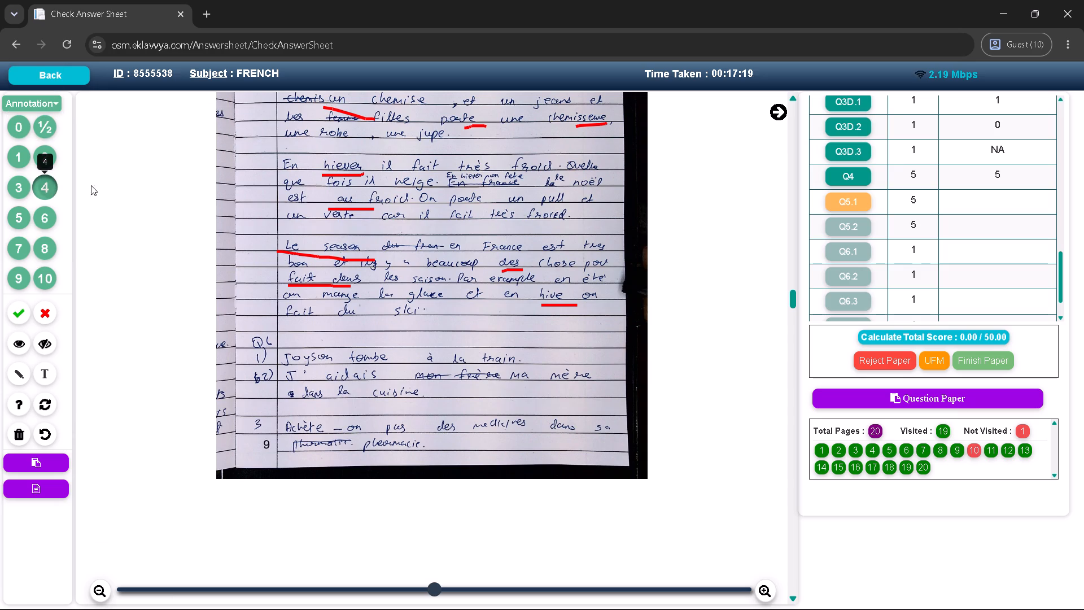
click(251, 164)
Pass over Q5.2 without a mark so it is recorded as NA, and select Q6.1 for marking.
click(847, 228)
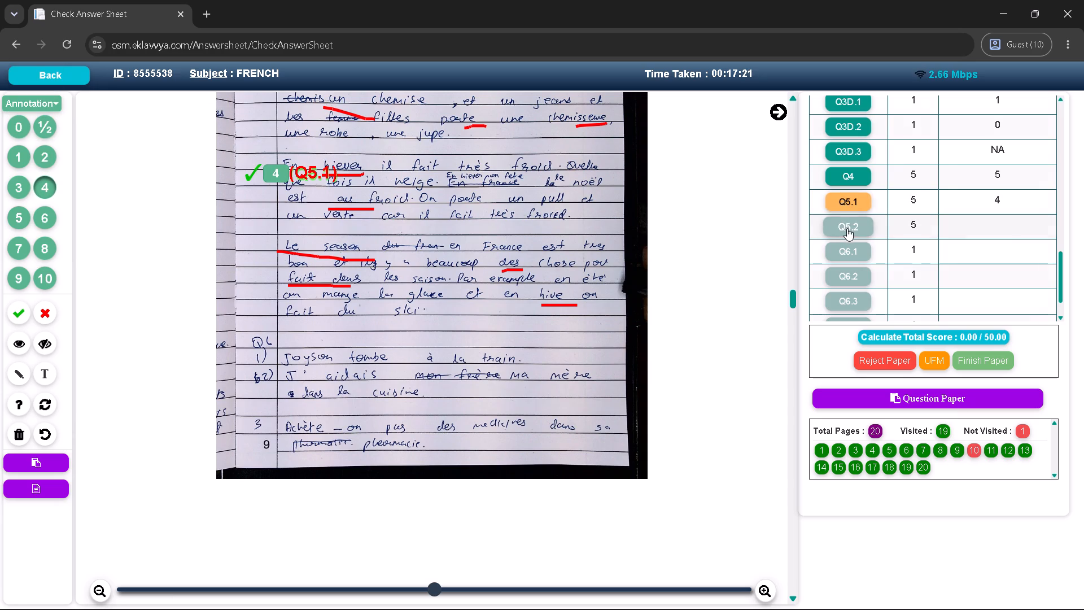
scroll(409, 285, down, 1)
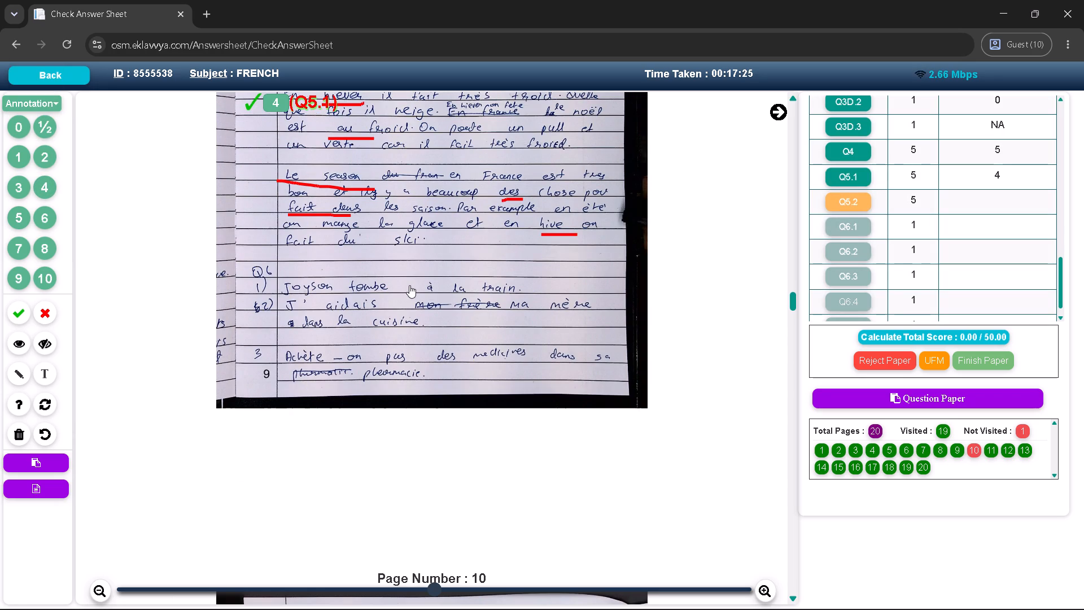
click(856, 223)
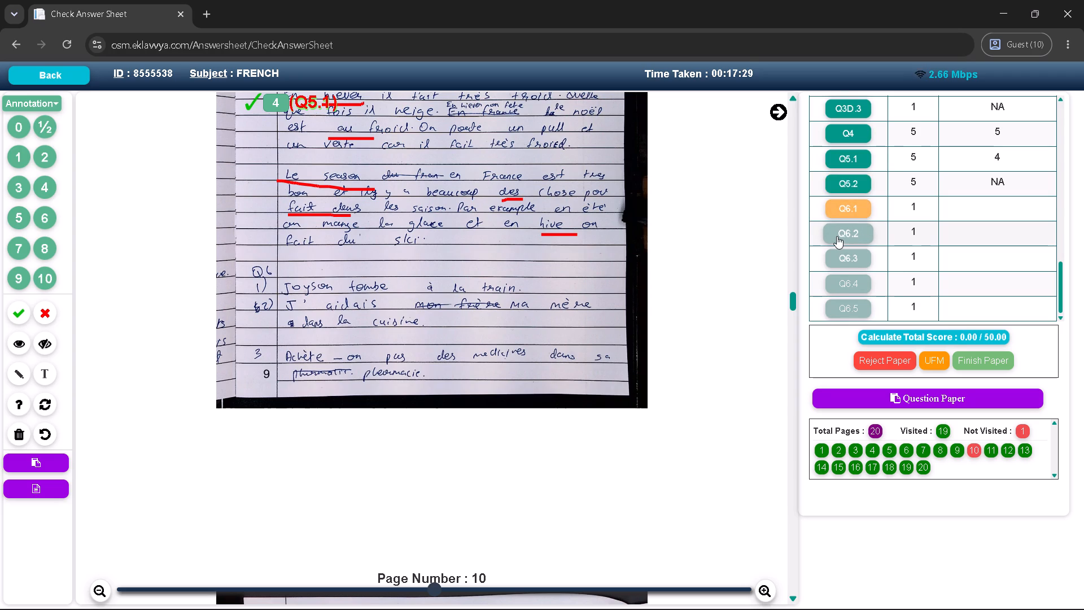
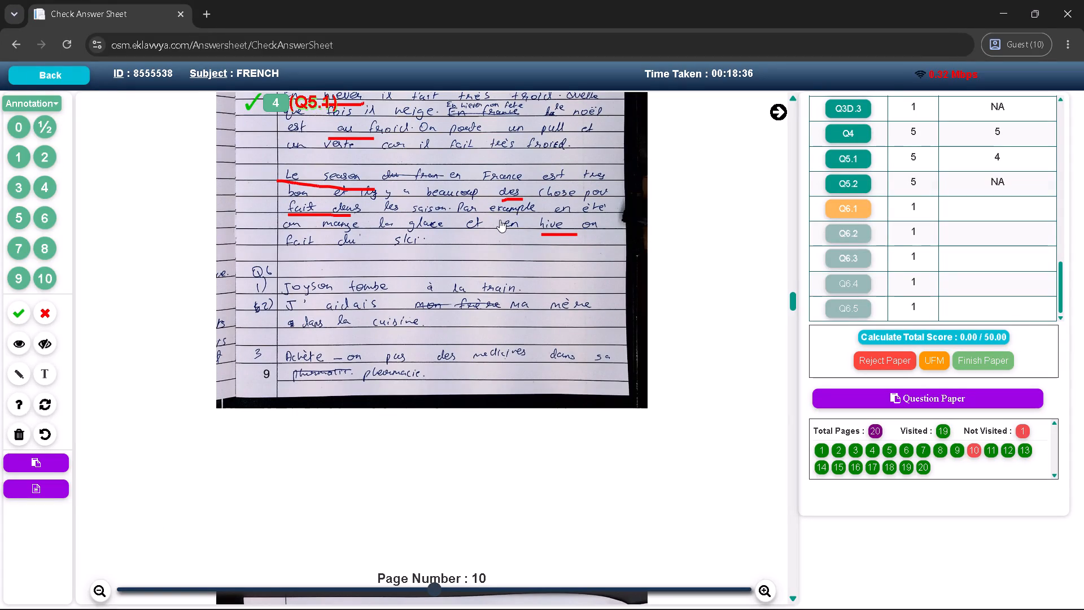
Underline "à la" up to the start of "train" and "tombe" in the Q6 item 1 answer on page 9.
scroll(500, 220, down, 1)
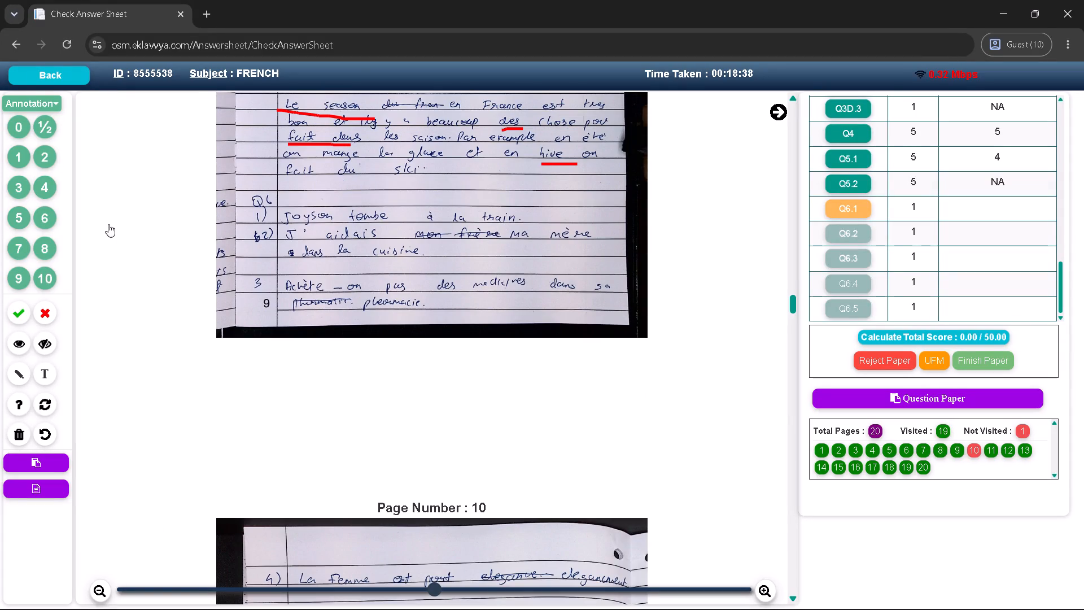
click(25, 374)
drag(397, 224, 489, 224)
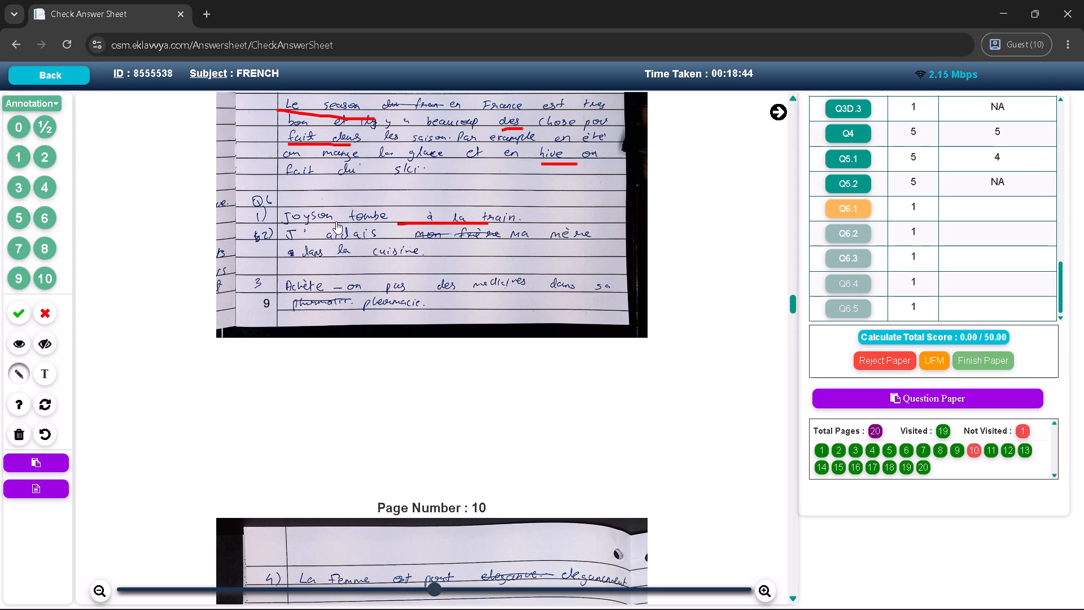
drag(336, 225, 391, 222)
Award 0 marks to Q6.1, placing the mark beside the Q6 item 1 answer on page 9.
click(24, 132)
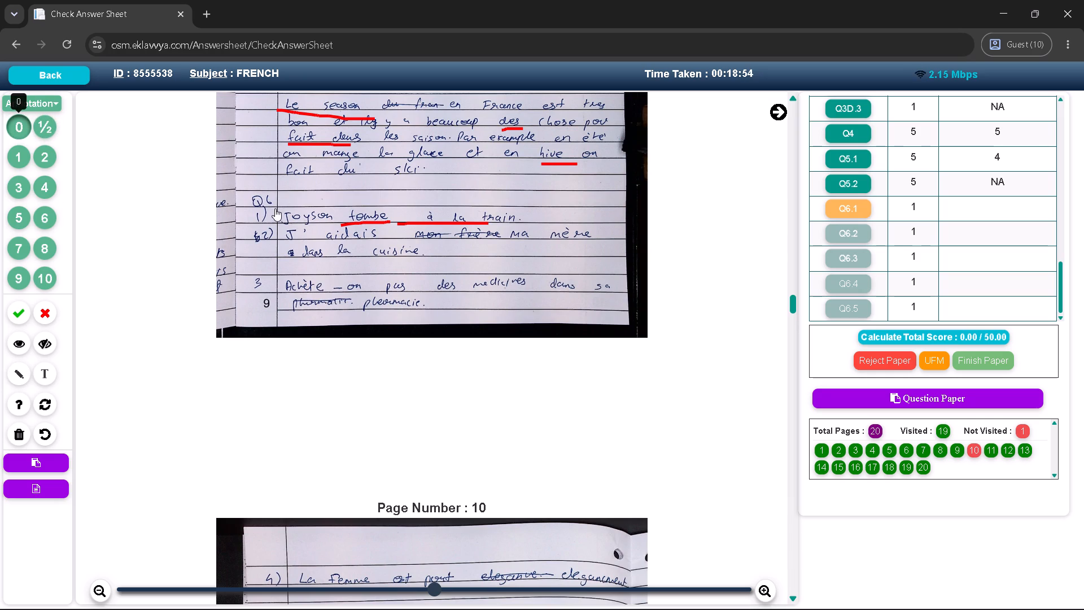
click(275, 208)
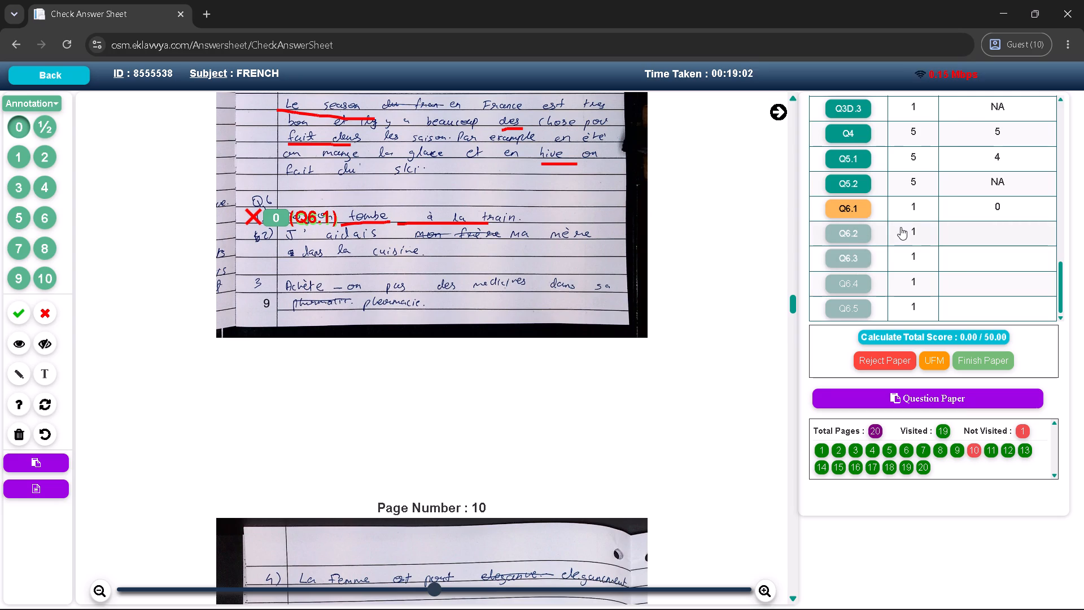
Review the question-wise marks table from the last Q2E parts through Q6.5, checking it against the page 9 answers.
scroll(901, 227, up, 2)
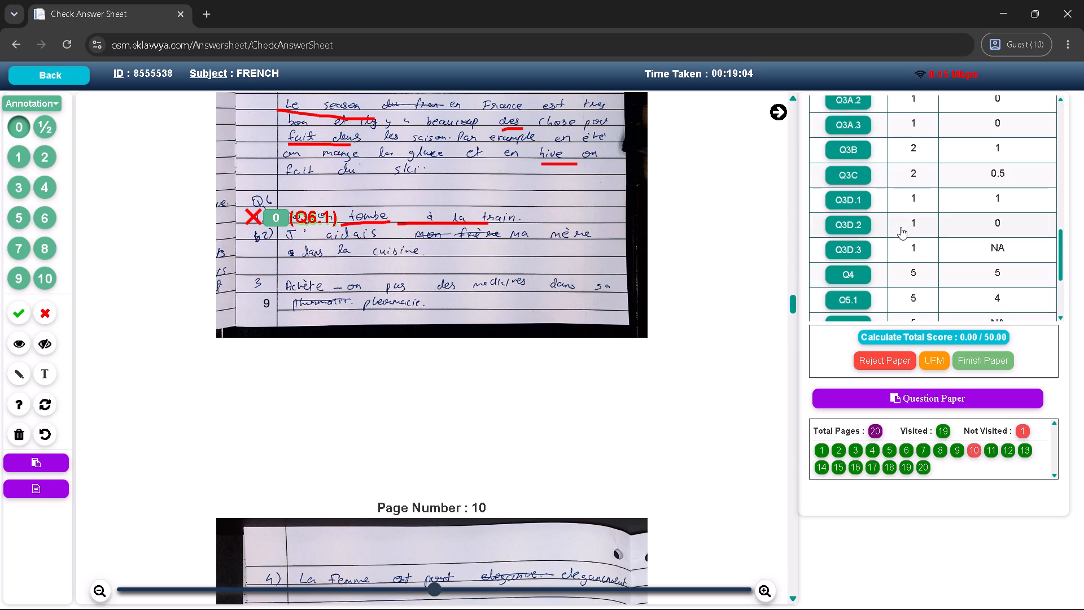
scroll(901, 227, down, 1)
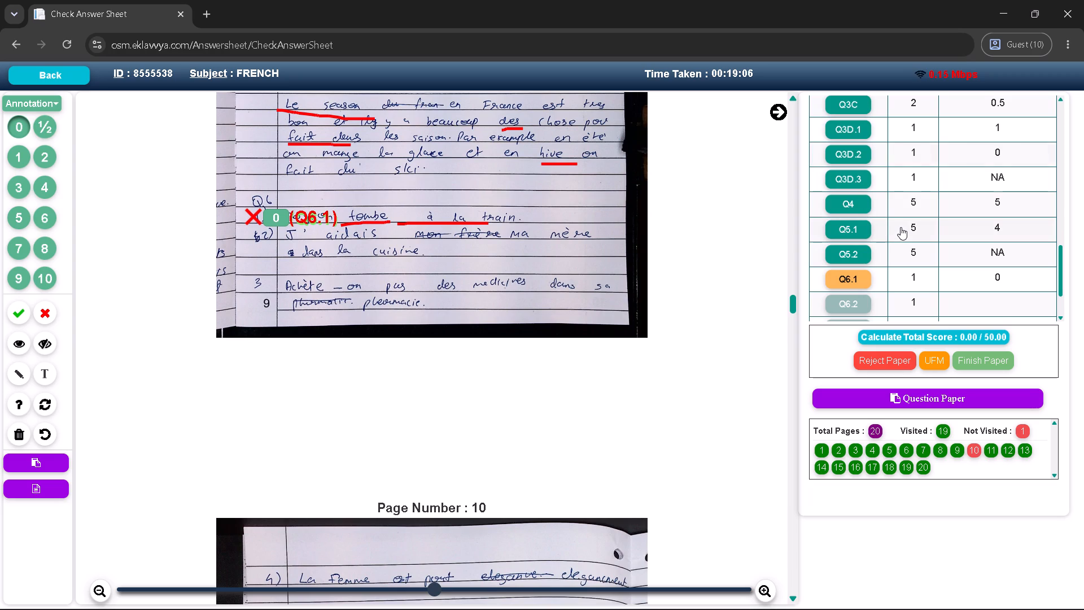
scroll(901, 227, up, 1)
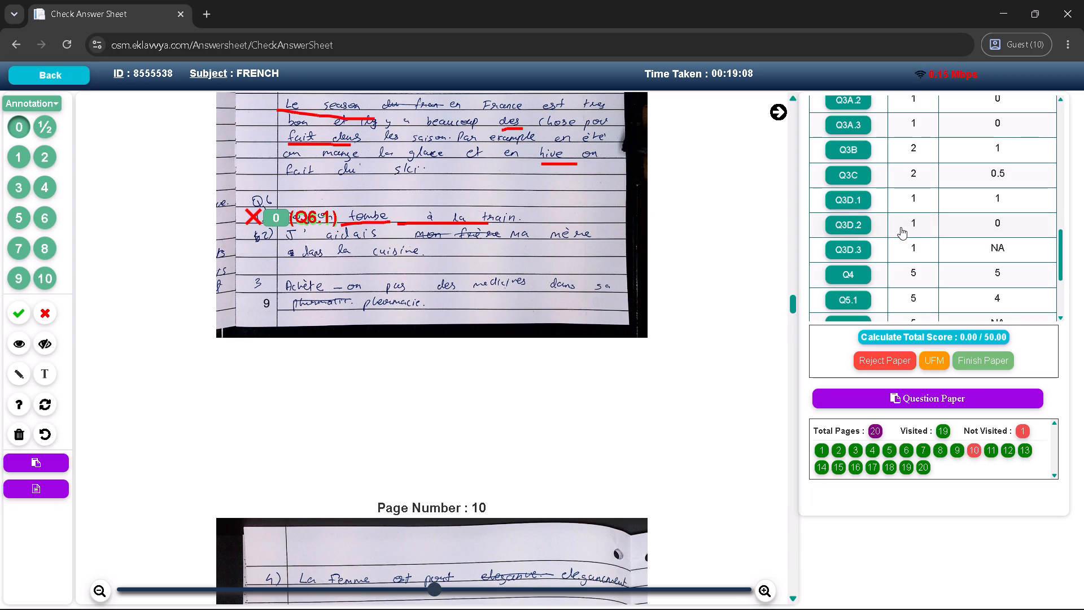
scroll(901, 227, up, 1)
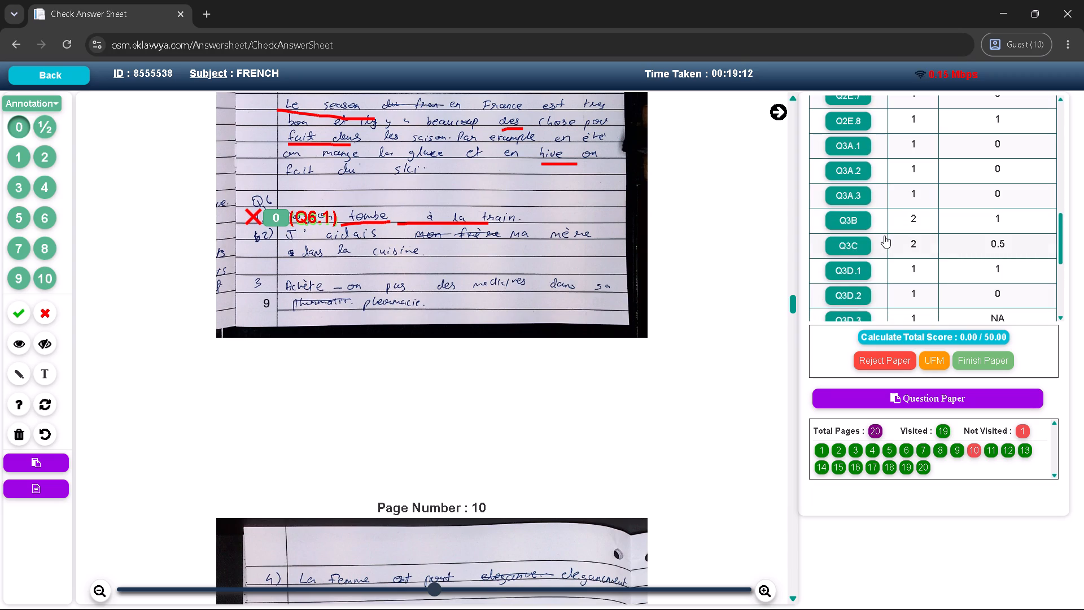
scroll(882, 246, down, 4)
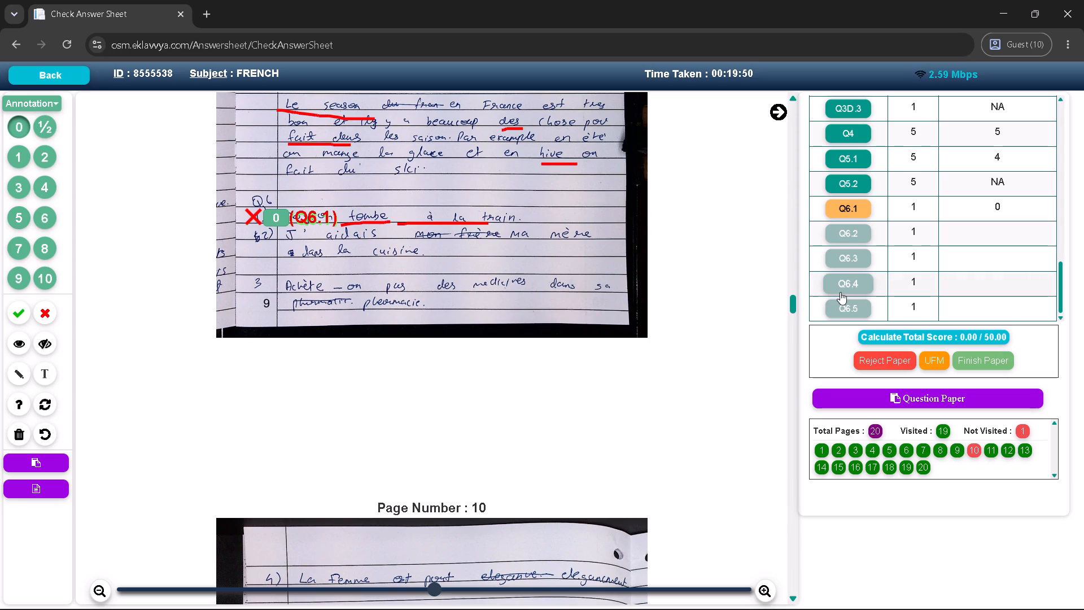
scroll(840, 293, down, 1)
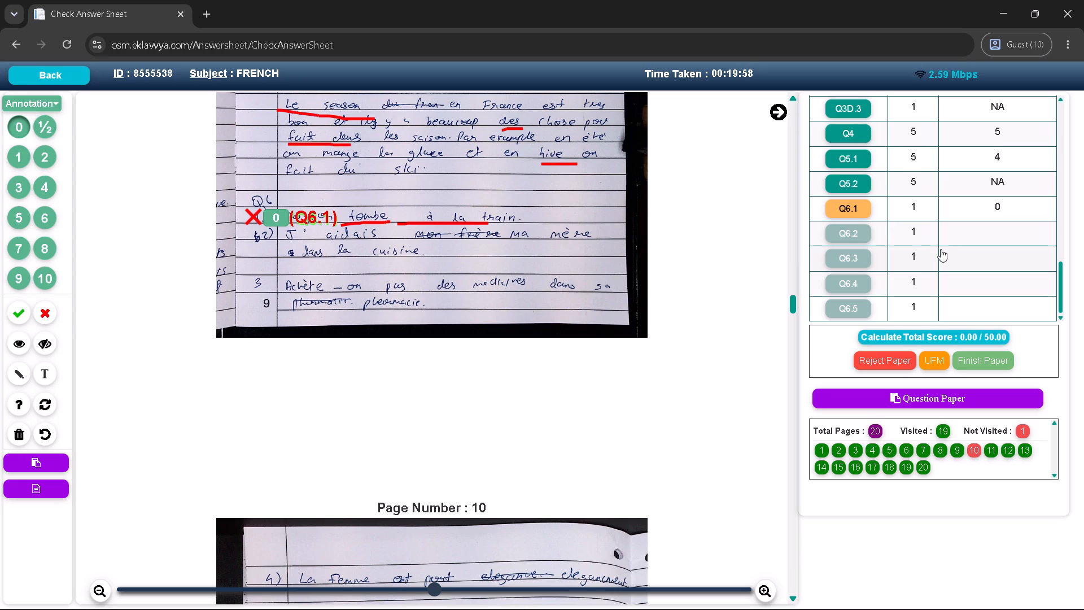
scroll(941, 249, up, 2)
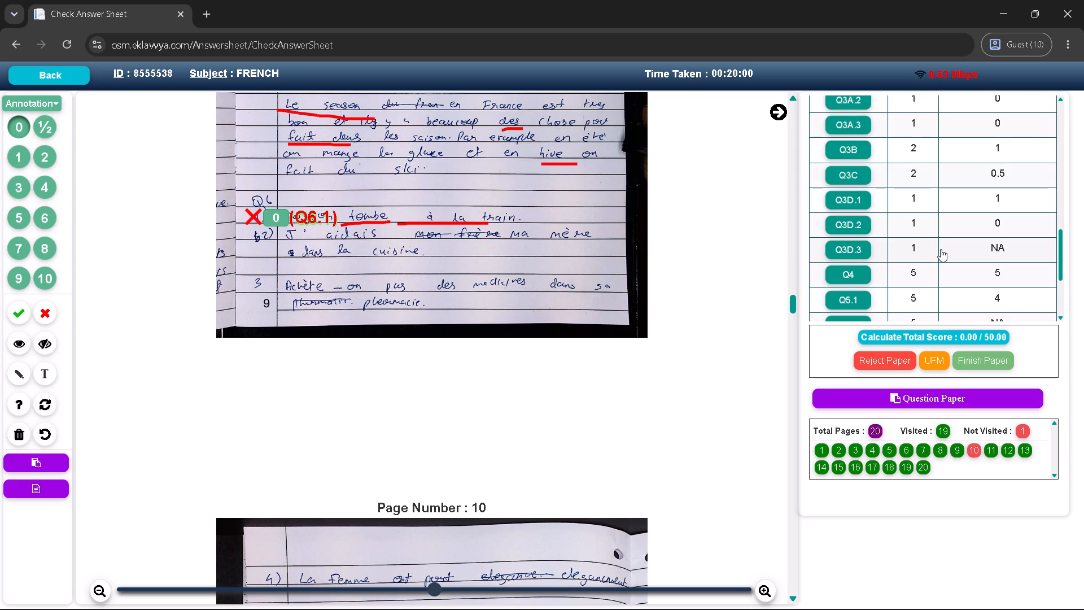
scroll(941, 249, up, 1)
scroll(941, 249, down, 2)
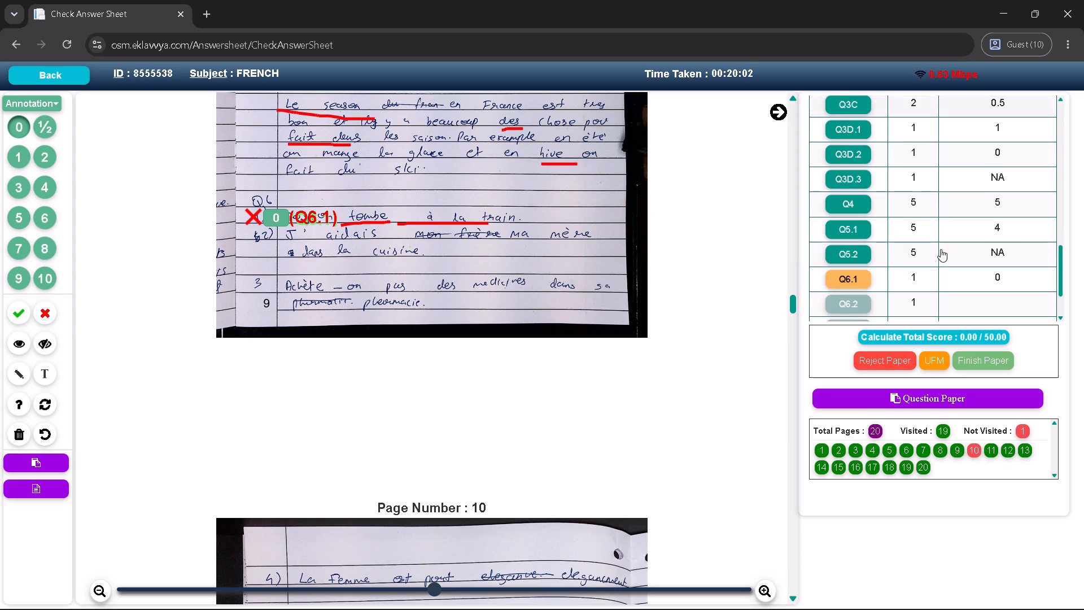
scroll(941, 249, down, 3)
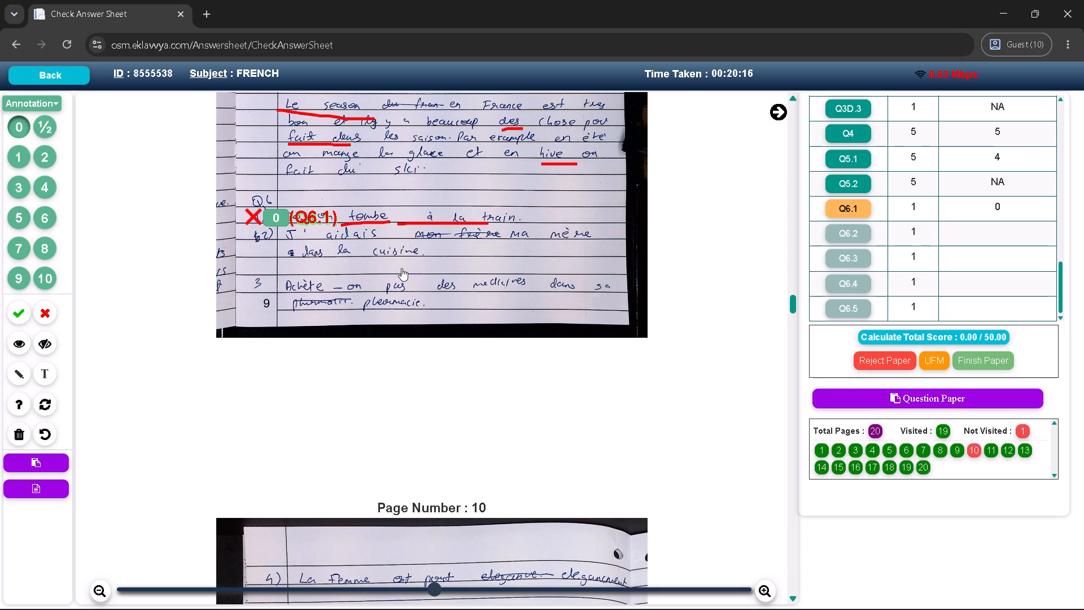
scroll(670, 467, up, 1)
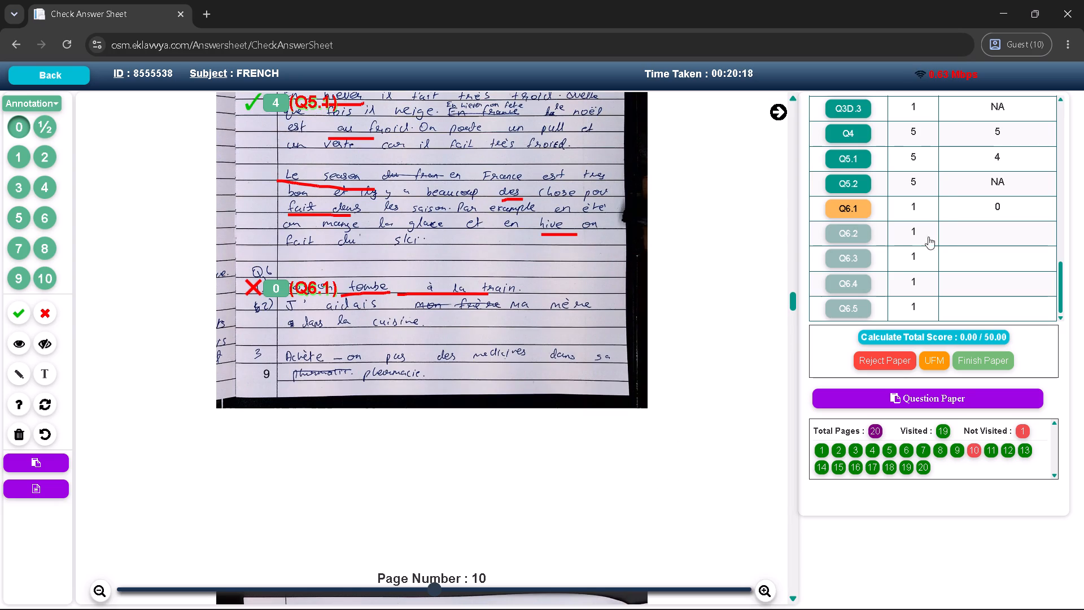
scroll(921, 229, up, 3)
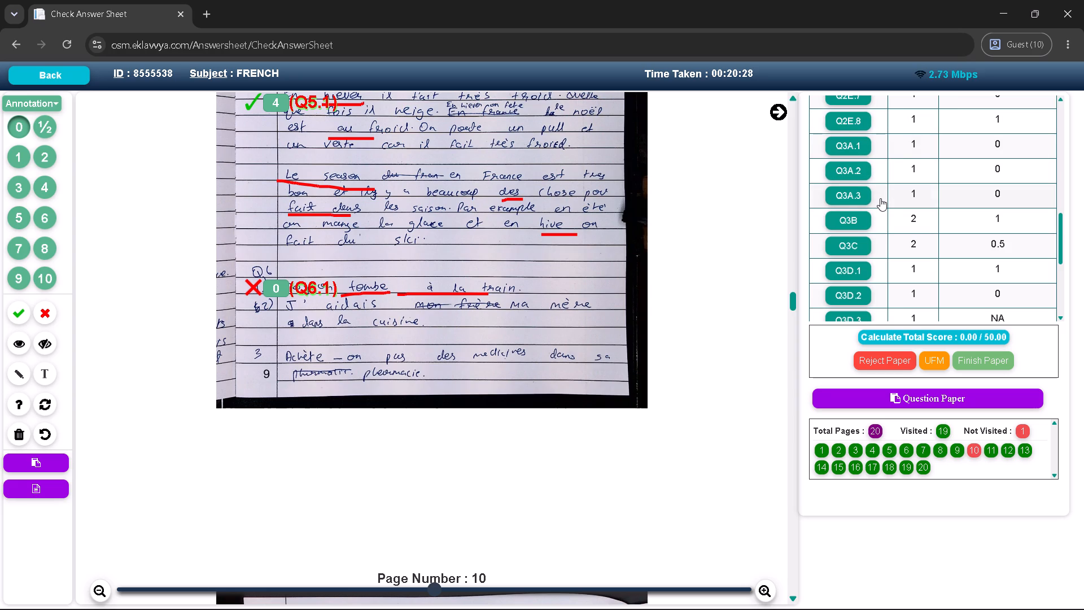
scroll(880, 200, down, 1)
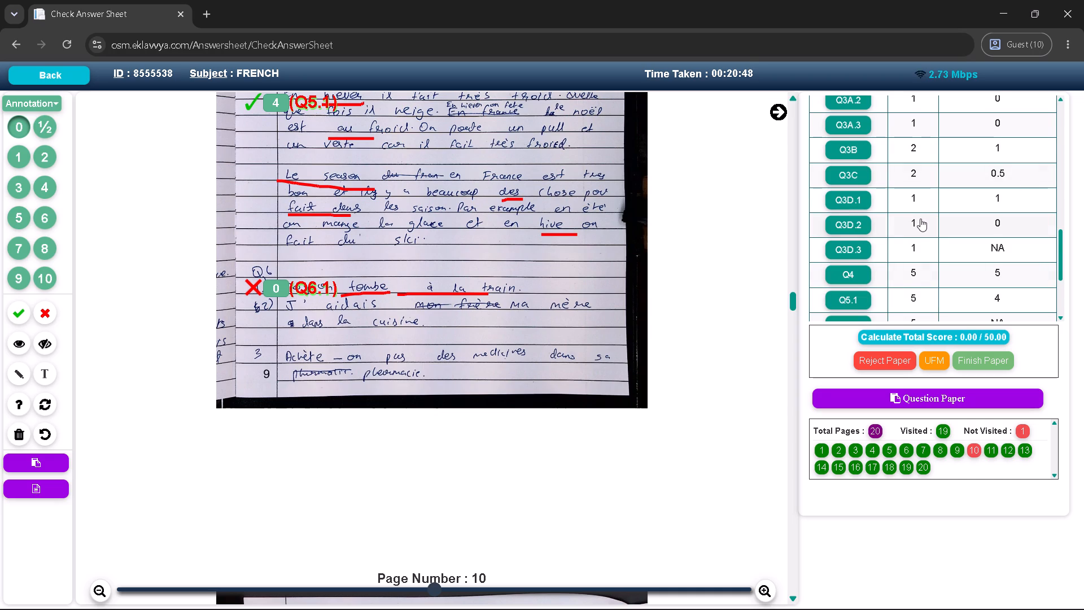
scroll(920, 220, down, 2)
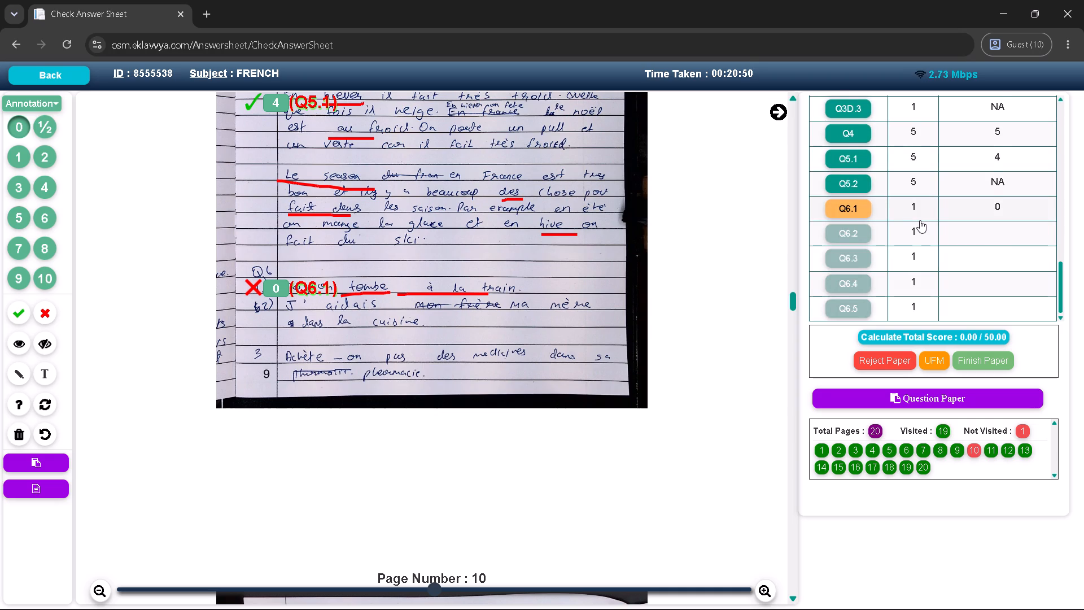
scroll(920, 220, up, 1)
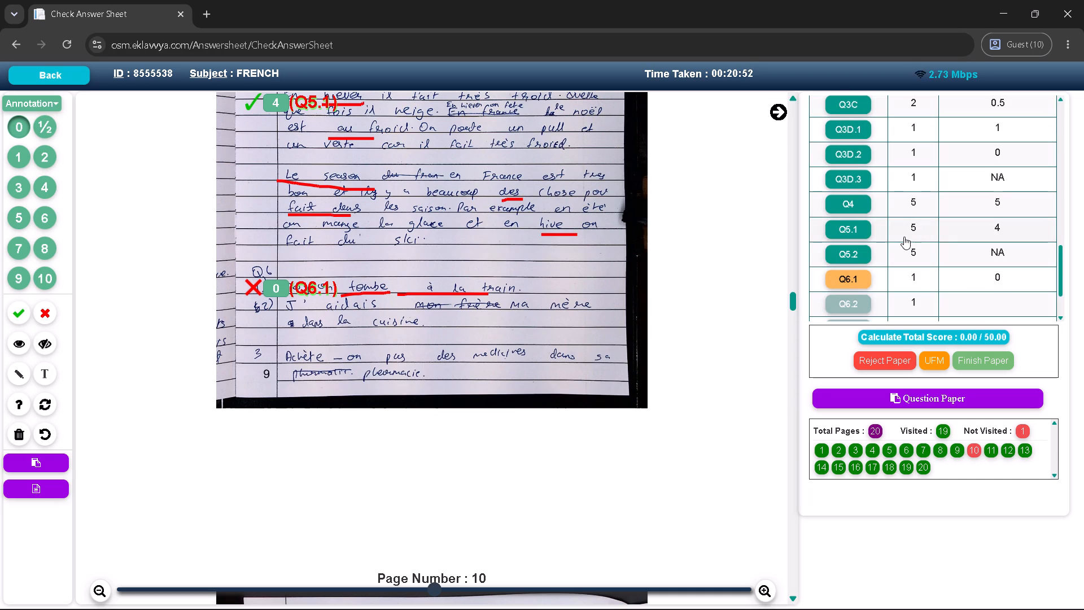
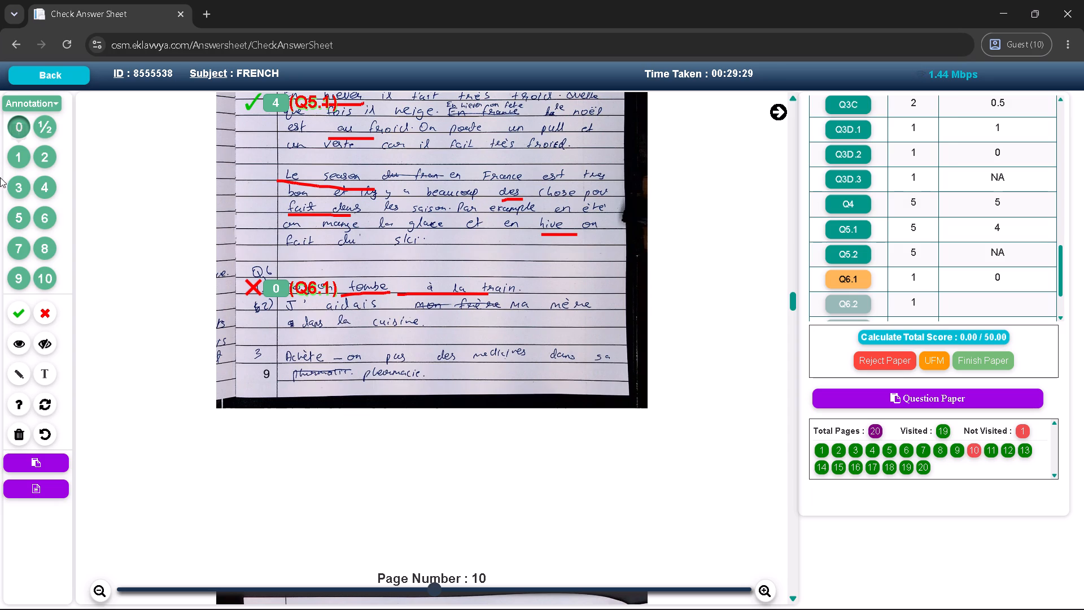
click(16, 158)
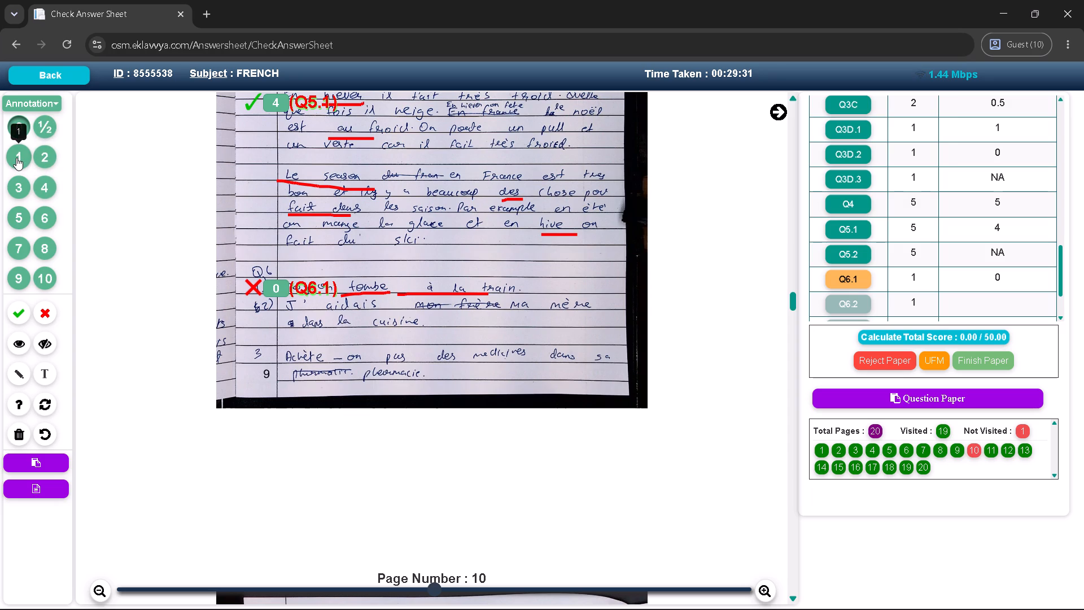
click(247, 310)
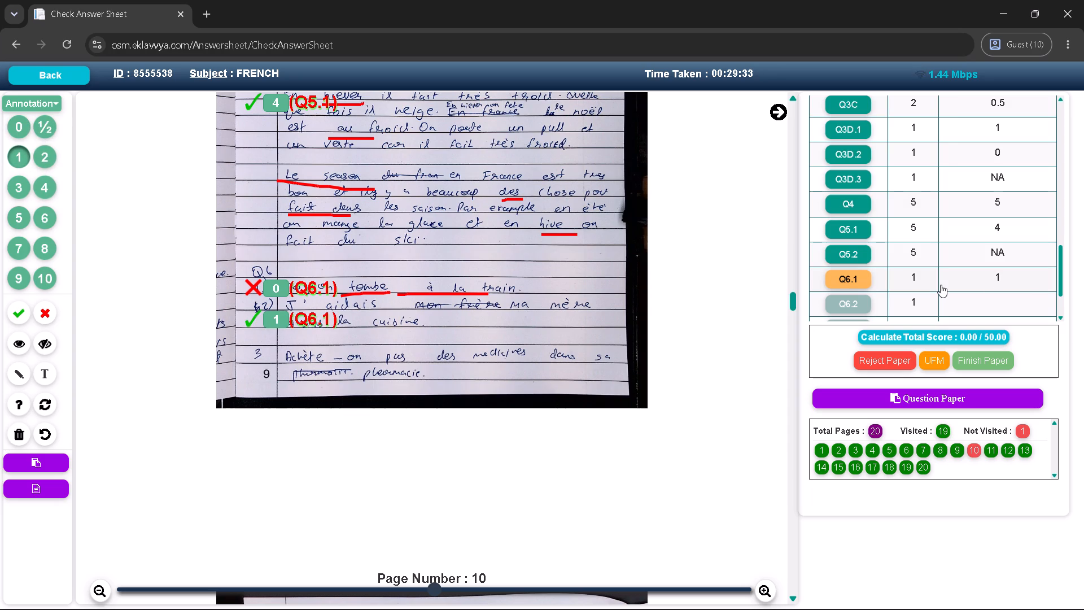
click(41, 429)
Award 1 mark to Q6.2, placing the mark beside the Q6 item 2 answer on page 9.
click(841, 302)
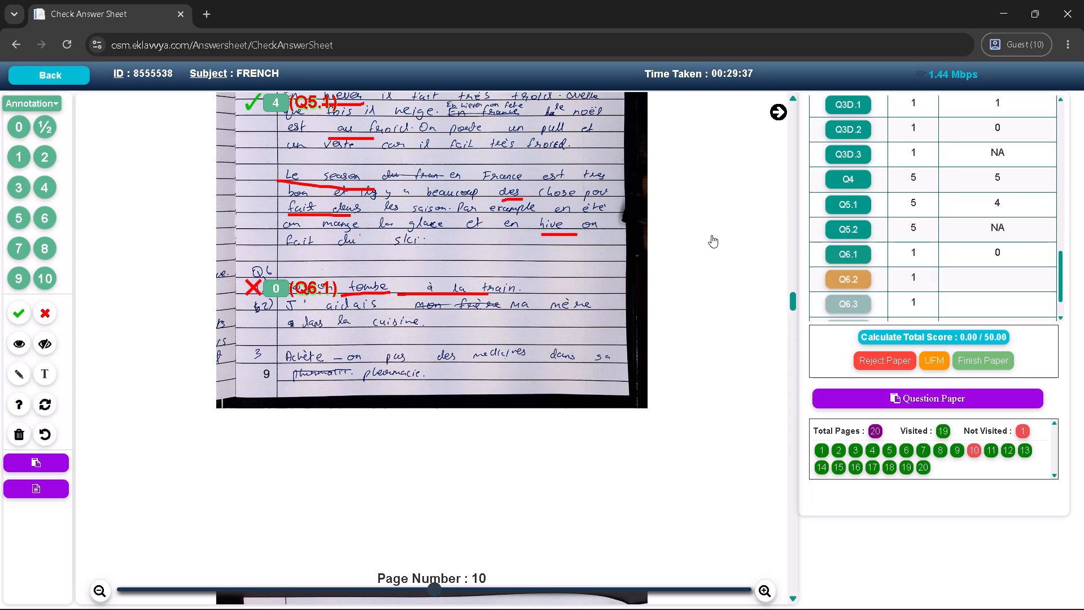
click(36, 167)
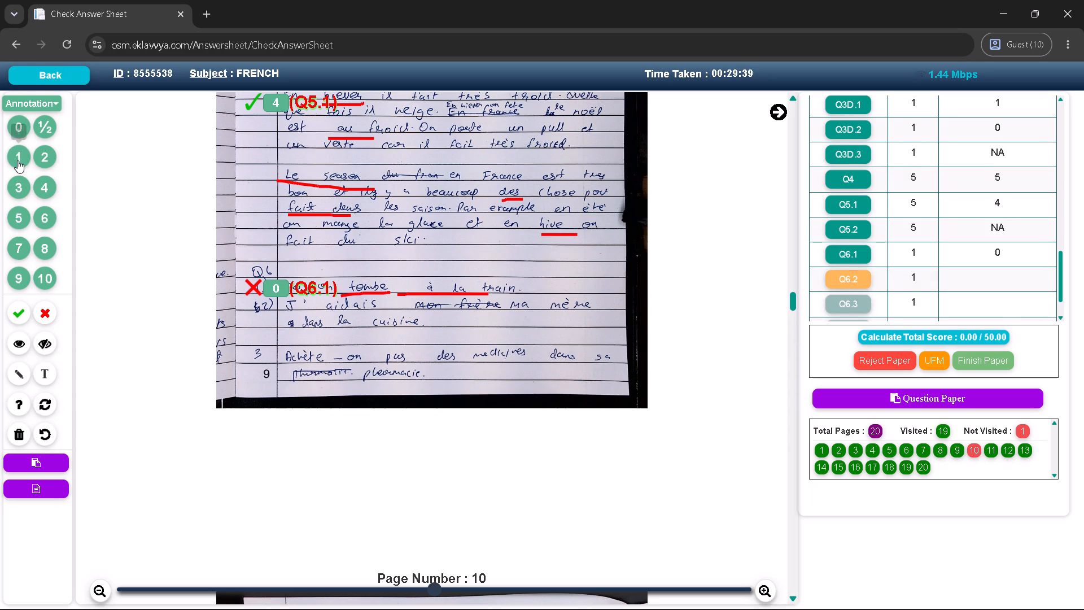
click(18, 160)
click(261, 316)
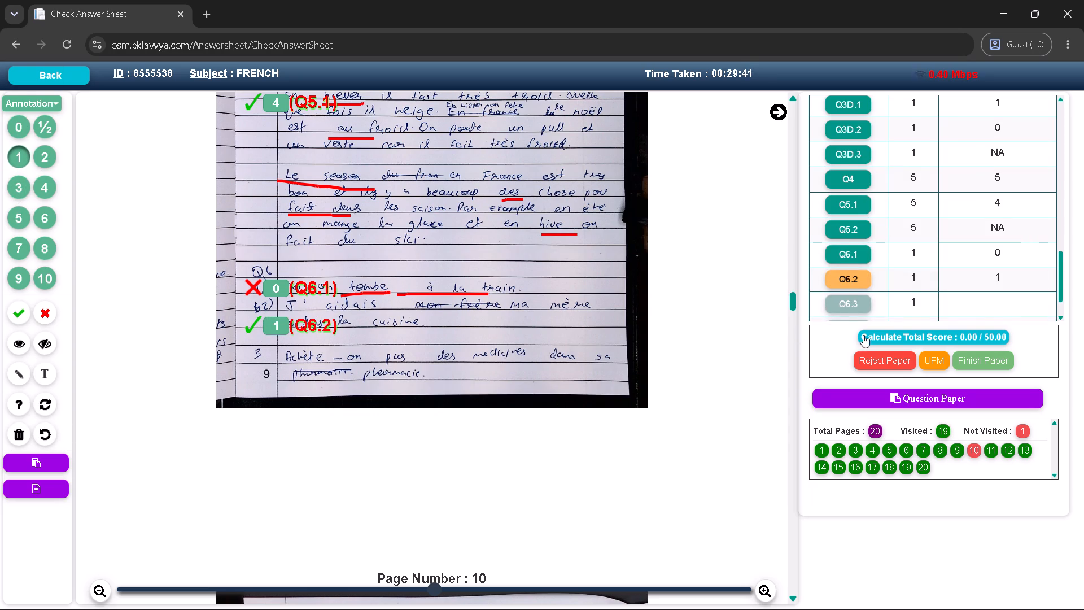
Award ½ mark to Q6.3, placing the mark beside the Q6 item 3 answer on page 9.
click(858, 307)
scroll(567, 259, down, 1)
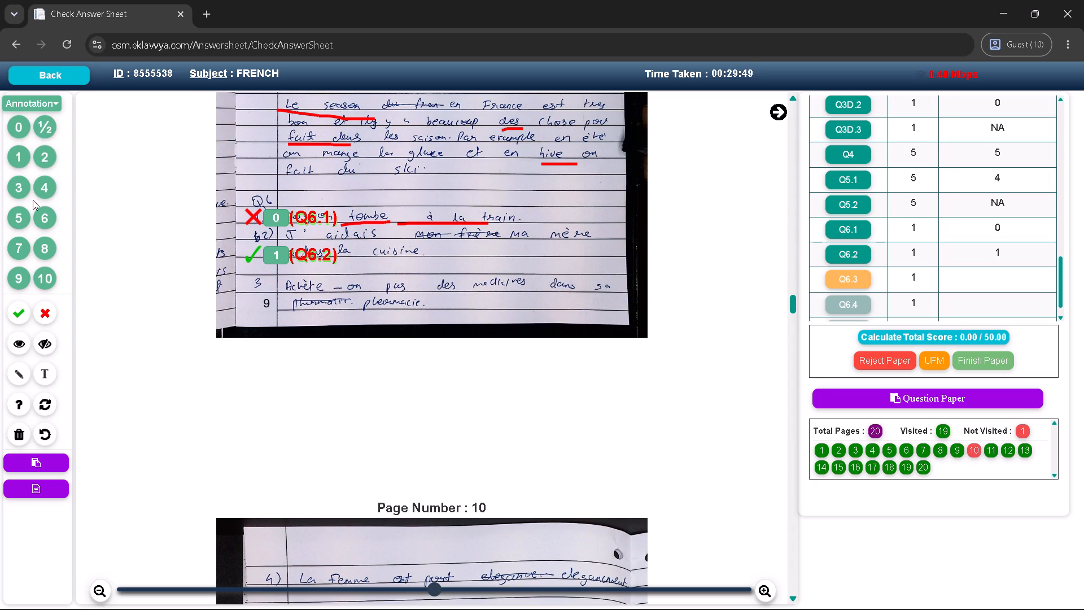
click(40, 129)
click(257, 274)
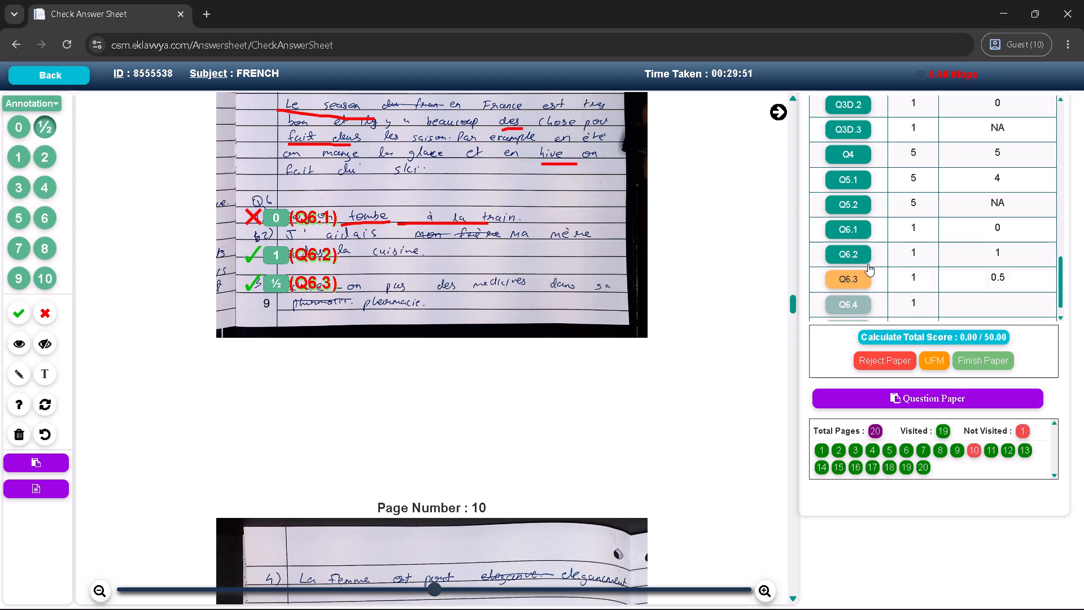
Award 0 marks to Q6.4, placing the mark beside the item 4 answer on page 10.
click(844, 299)
scroll(545, 294, down, 3)
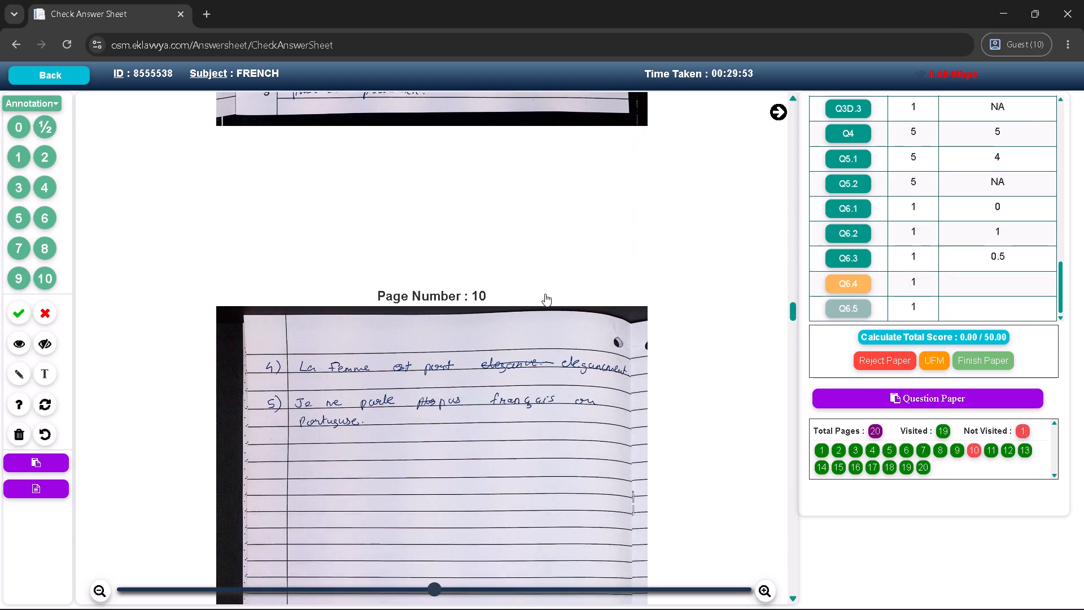
scroll(545, 294, down, 1)
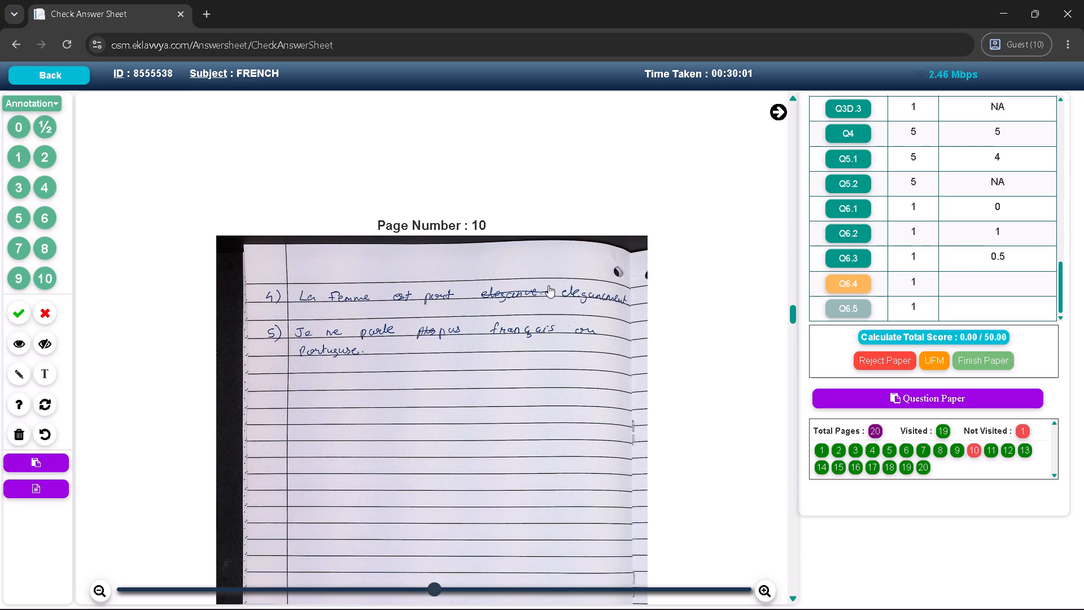
click(19, 127)
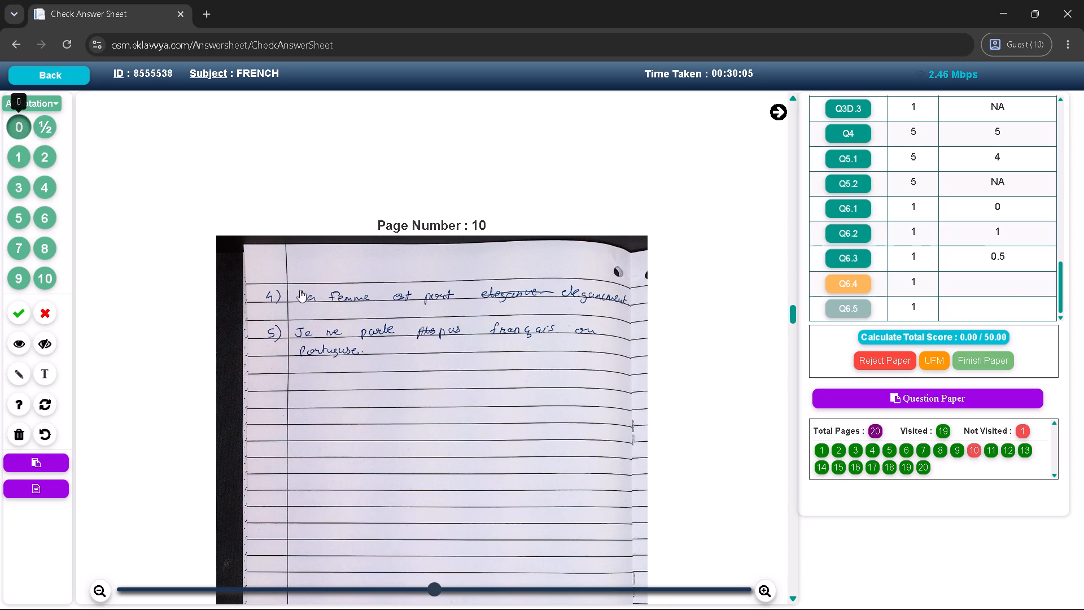
click(300, 290)
Award 0 marks to Q6.5, placing the mark just below the item 5 answer on page 10.
click(834, 308)
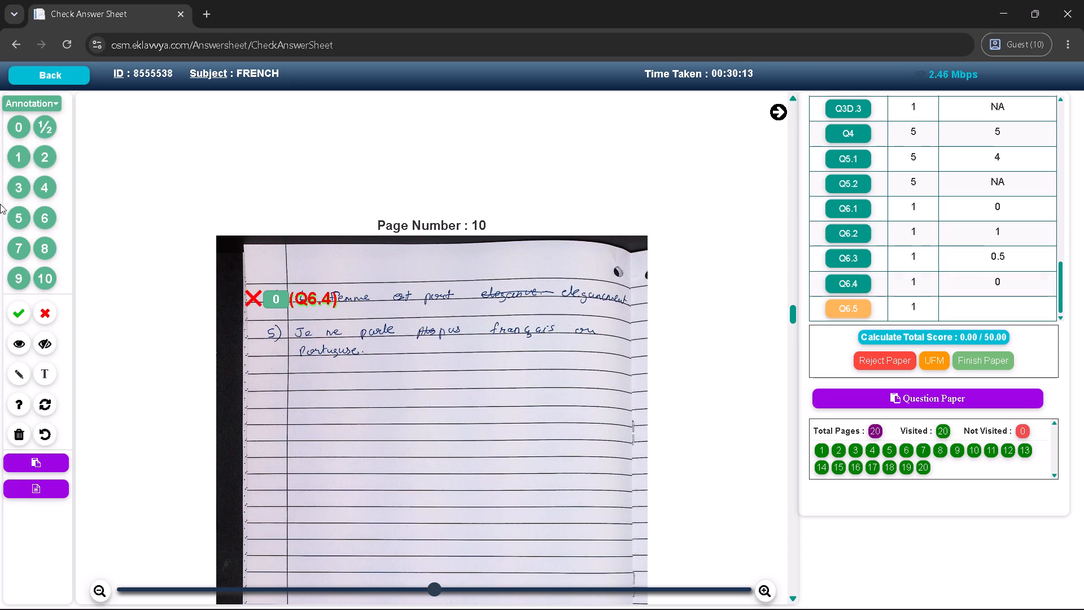
click(38, 134)
click(20, 124)
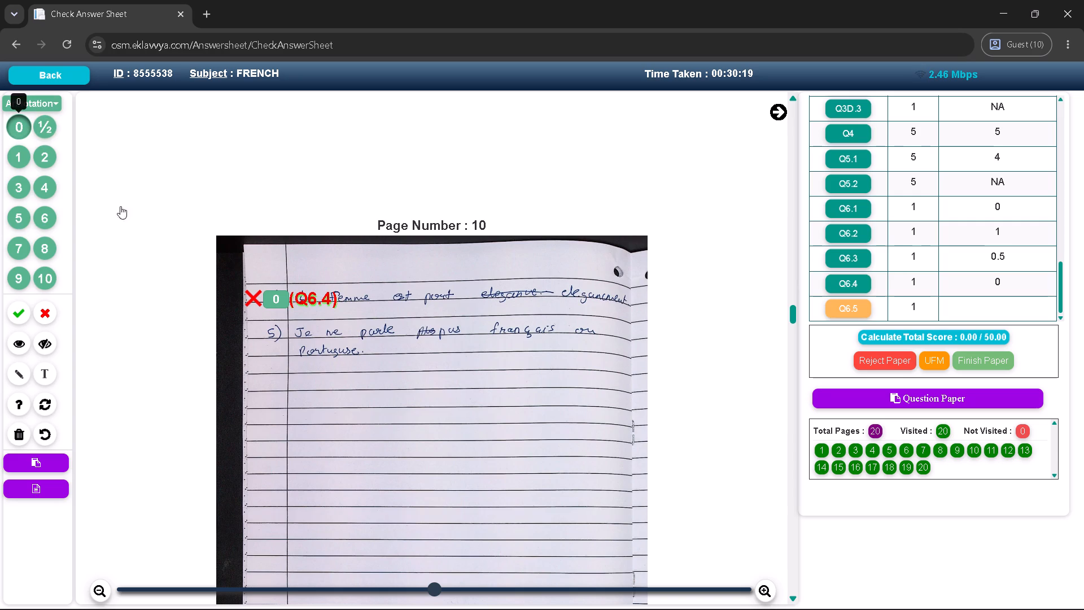
click(284, 375)
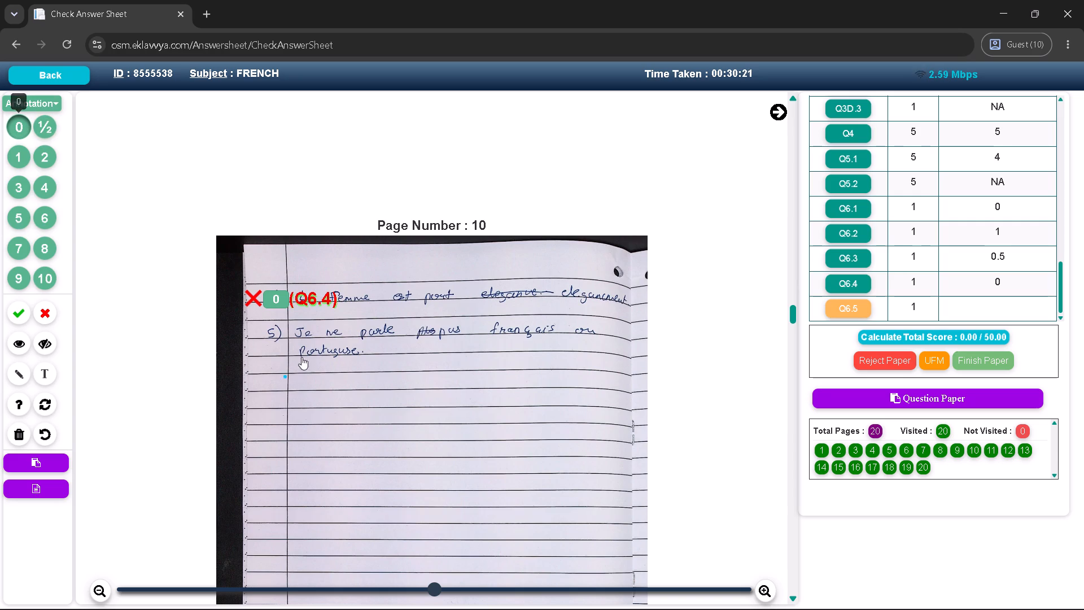
double_click(1060, 317)
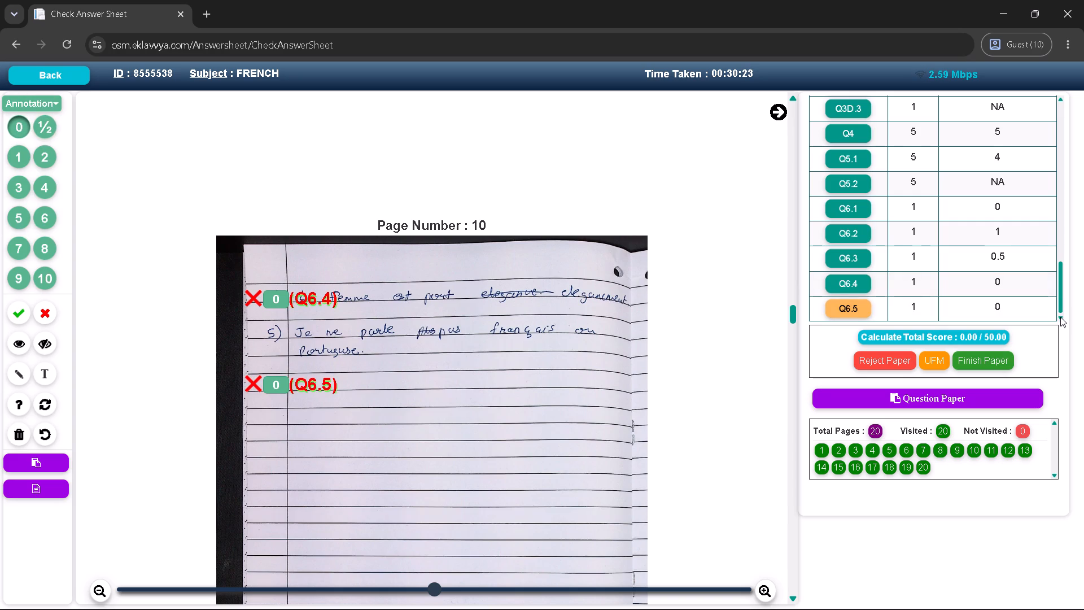
click(913, 338)
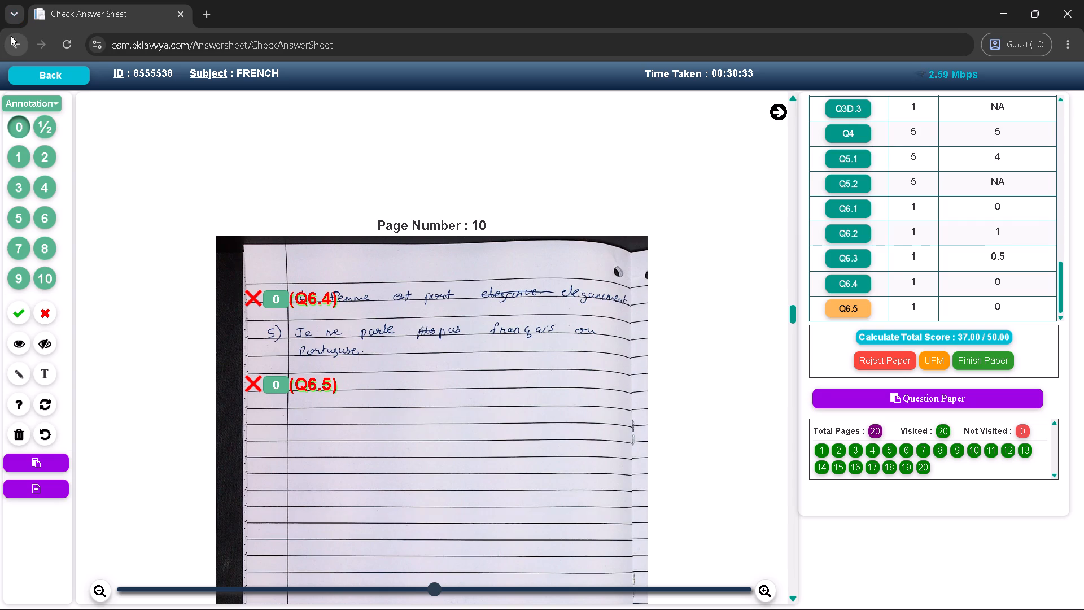
click(18, 52)
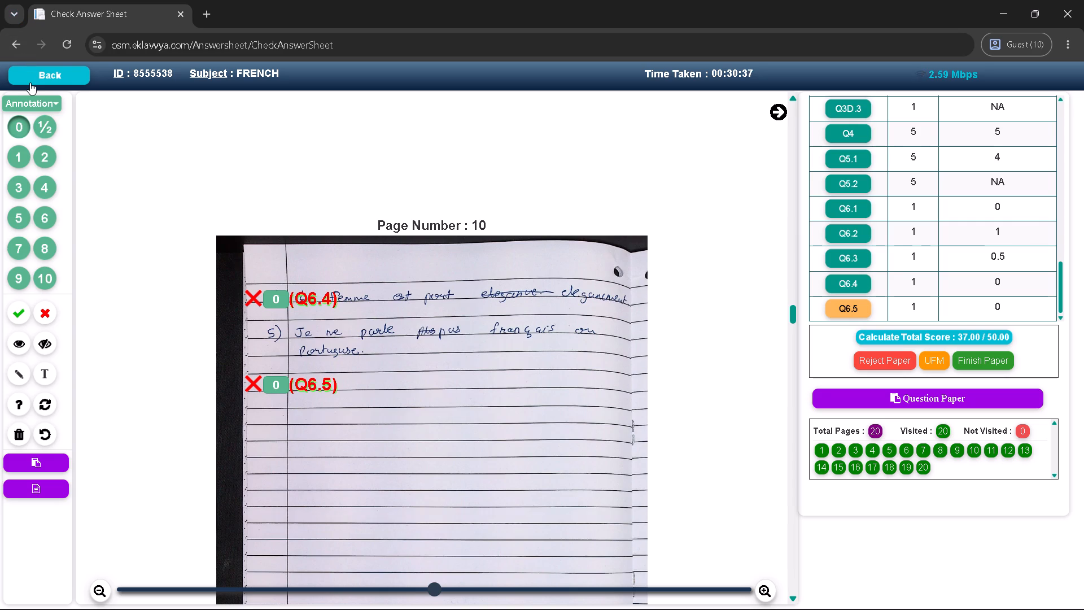
click(30, 82)
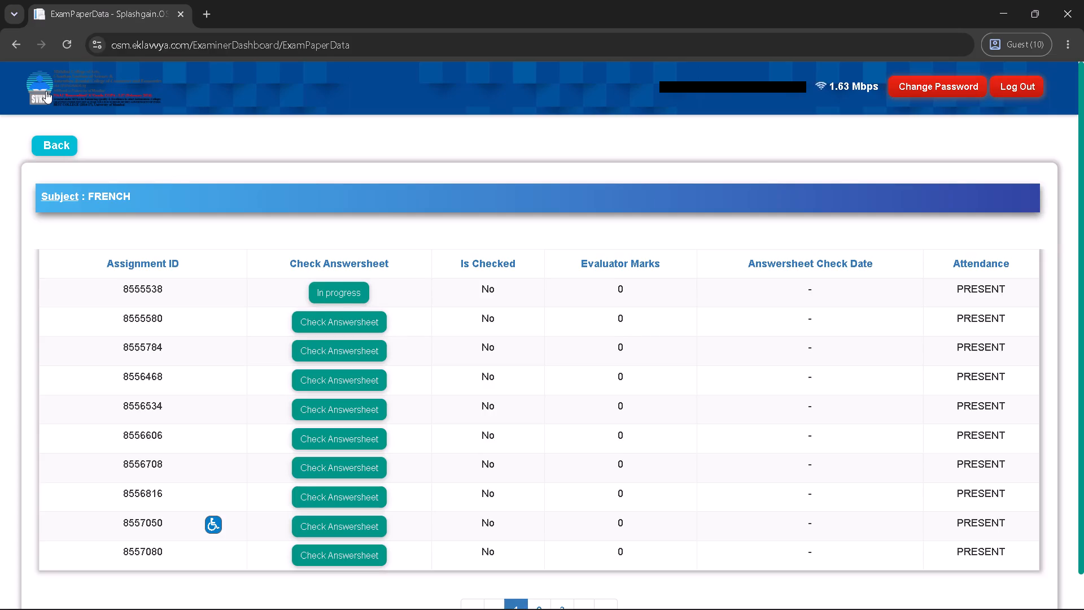
click(361, 330)
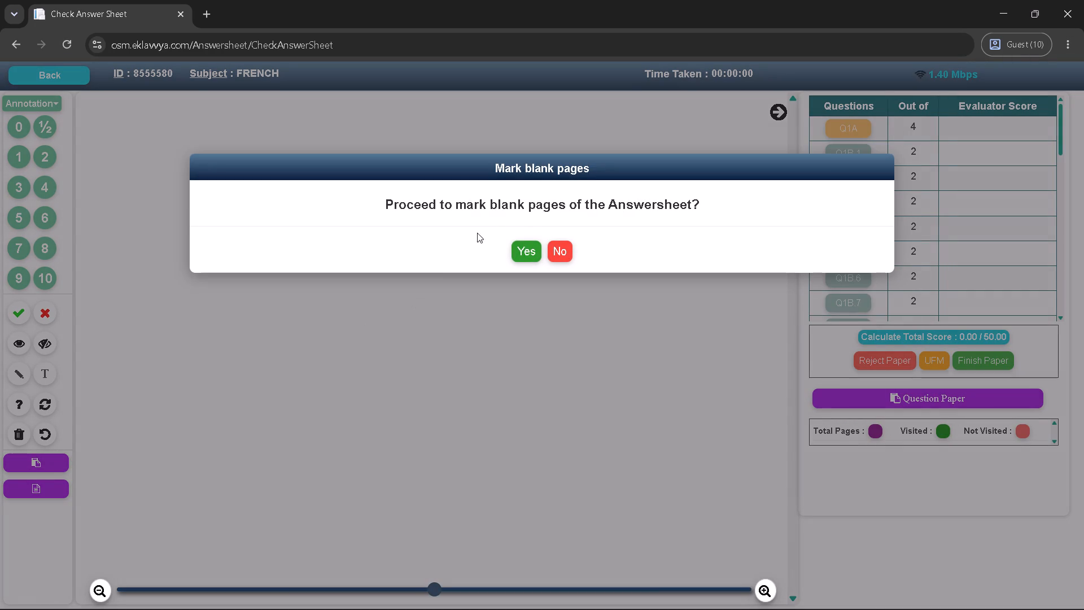
click(528, 244)
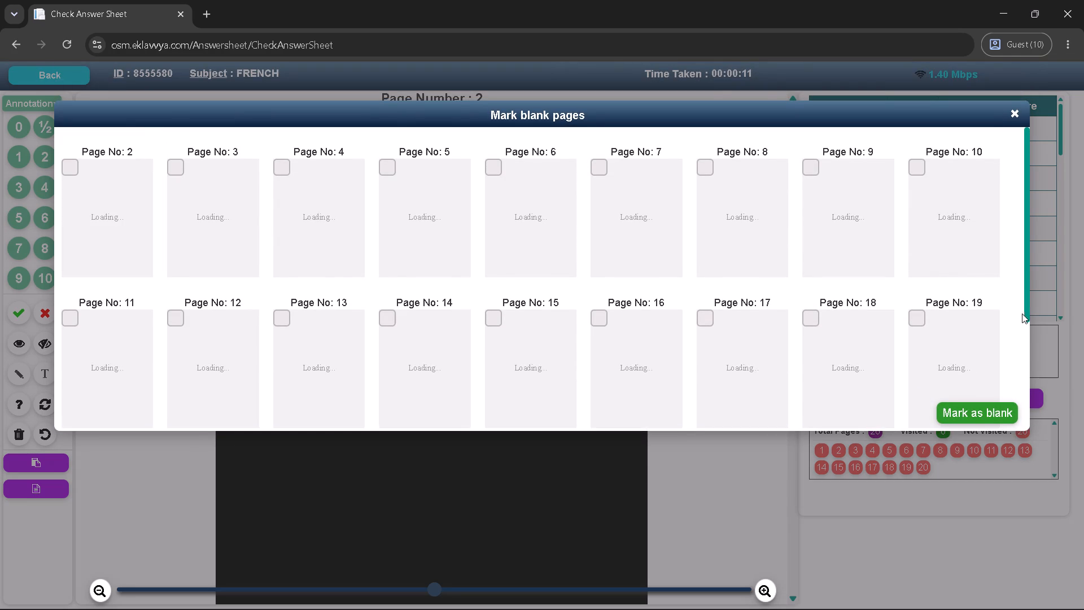
drag(1028, 312, 1029, 408)
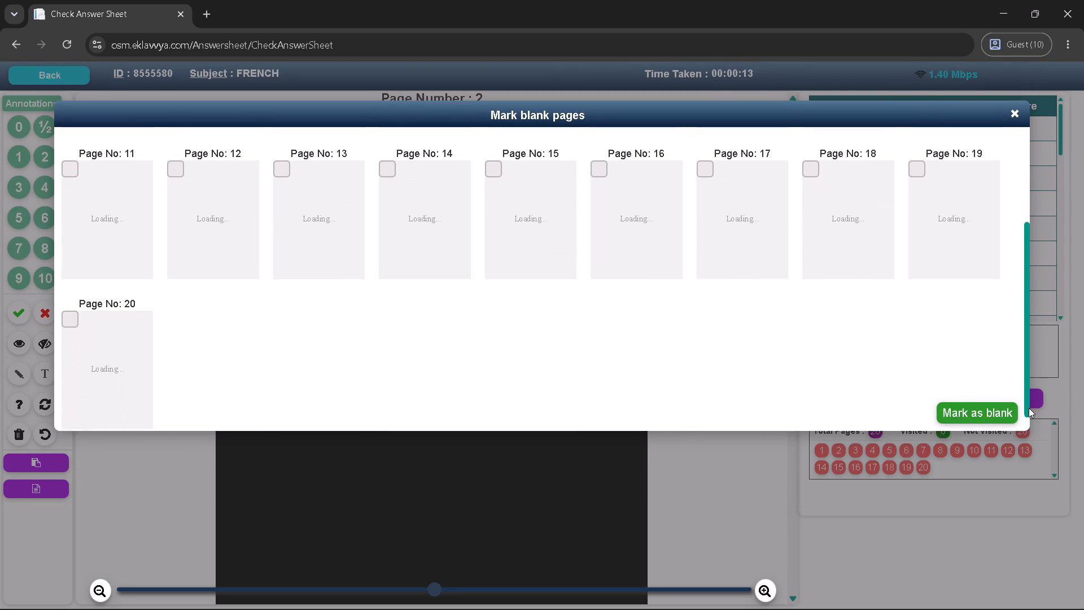
drag(1029, 408, 1033, 352)
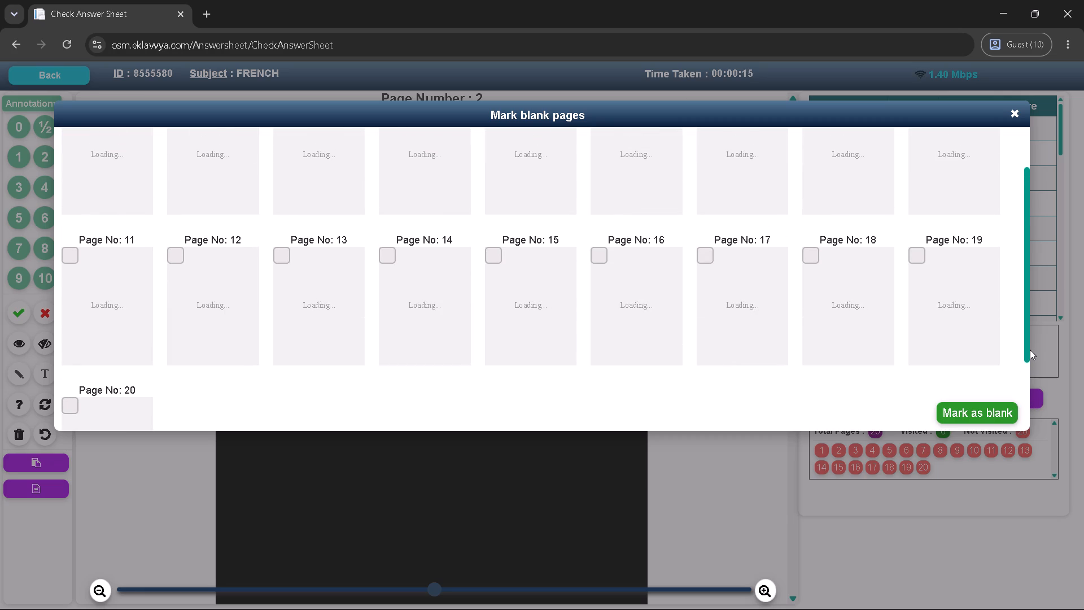
drag(1030, 350, 1022, 300)
drag(1025, 298, 1026, 285)
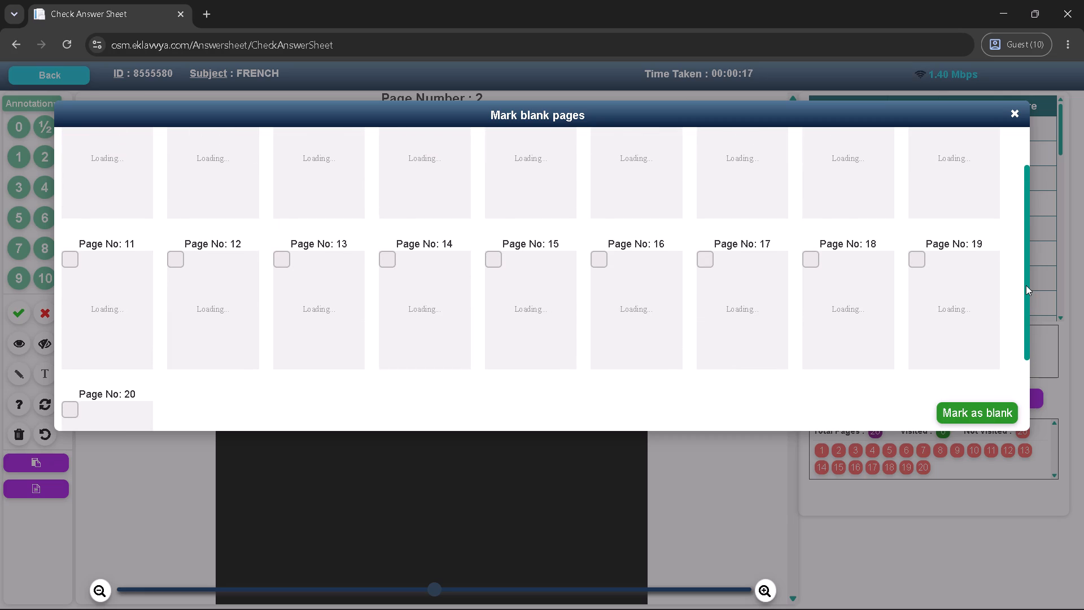
drag(1026, 285, 1026, 265)
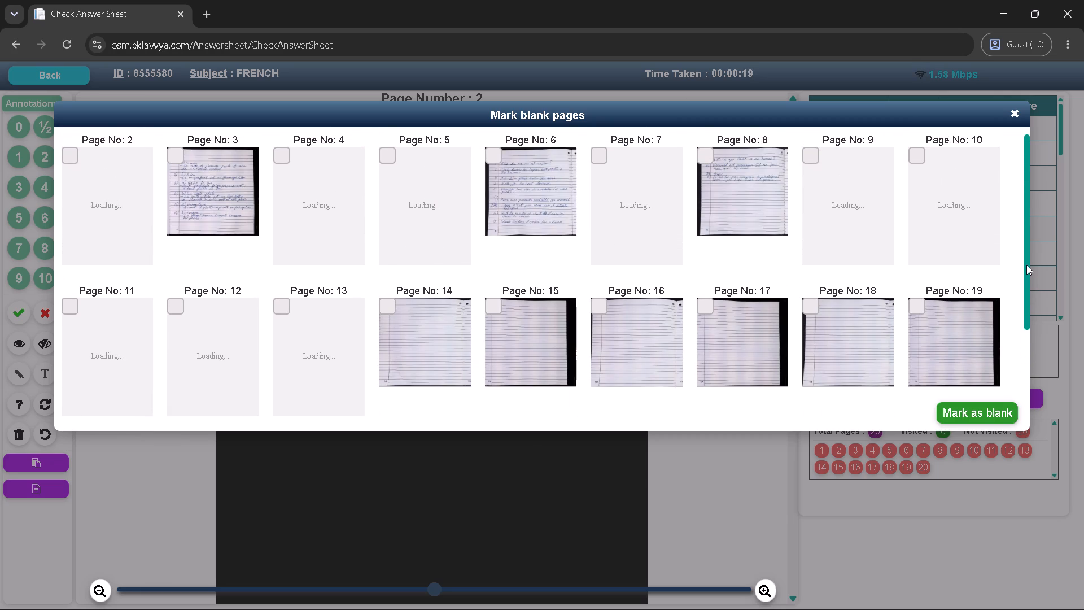
click(100, 212)
click(429, 350)
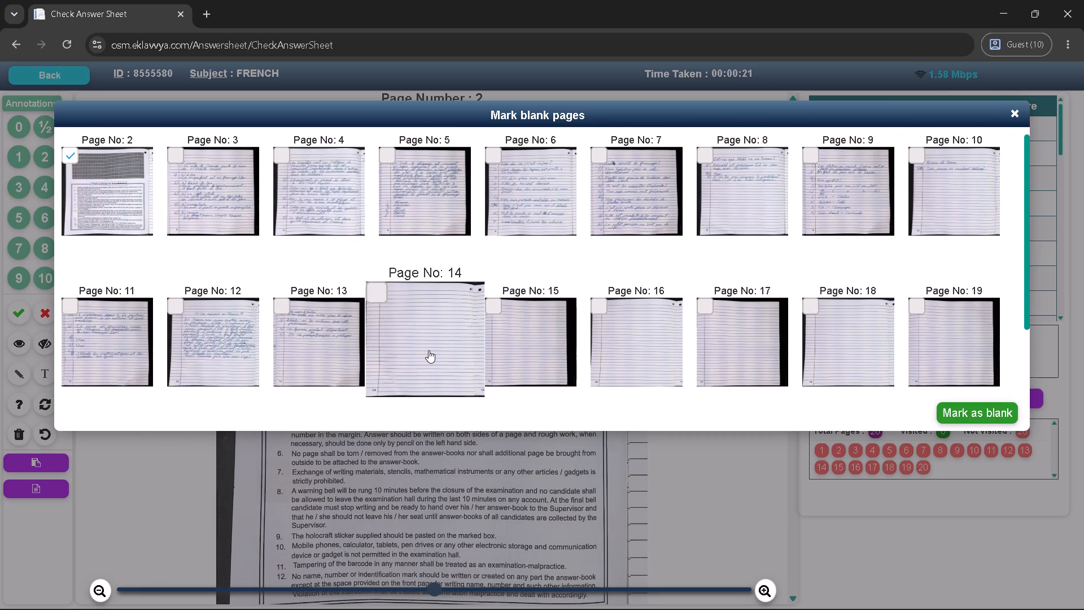
click(550, 345)
click(608, 340)
click(784, 335)
click(843, 327)
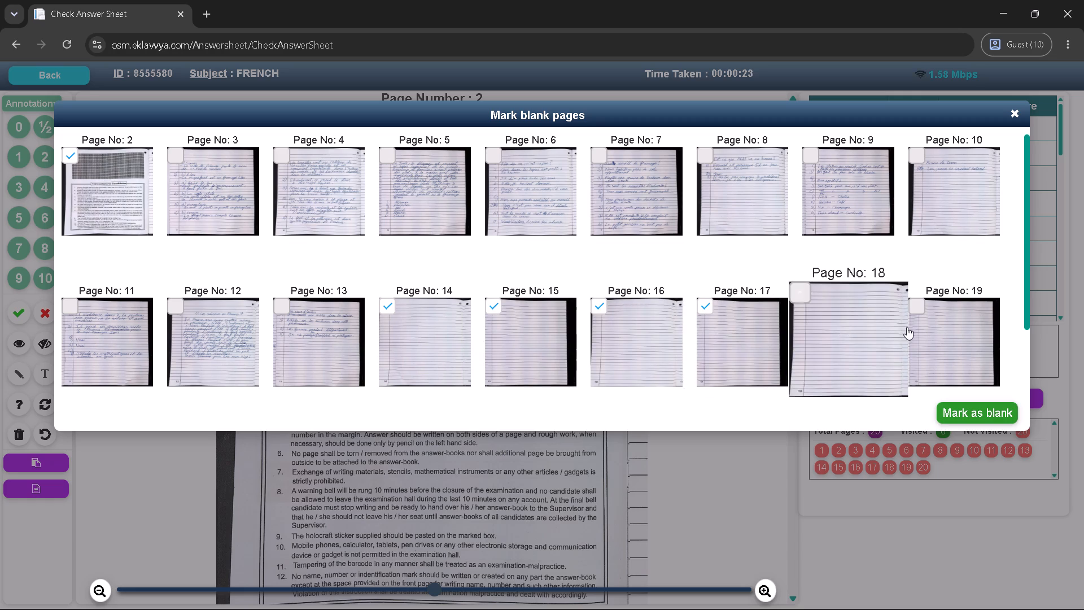
click(919, 327)
scroll(635, 321, down, 3)
click(134, 342)
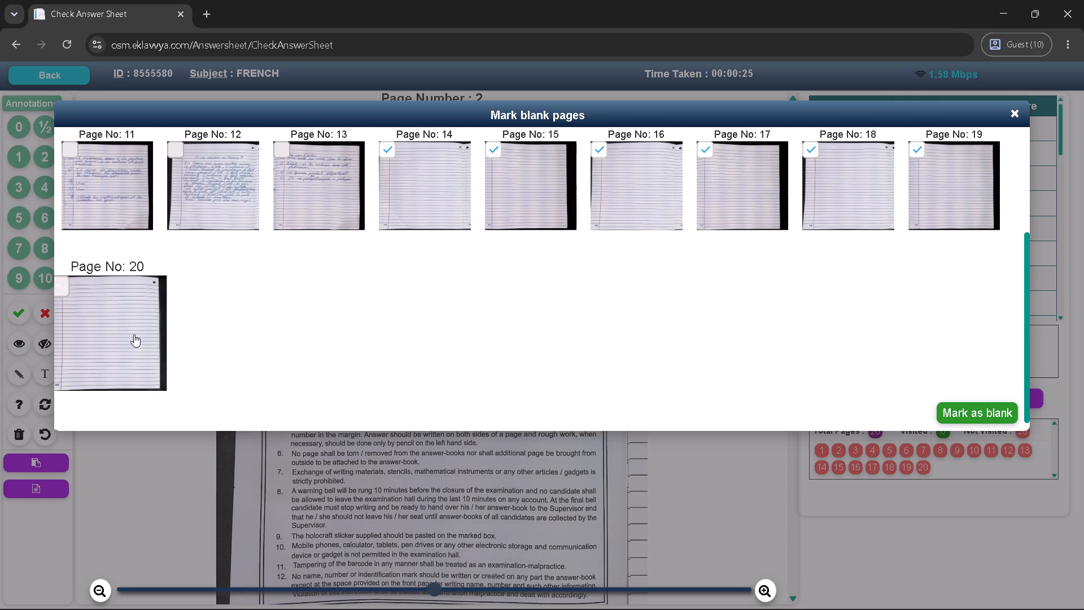
click(995, 417)
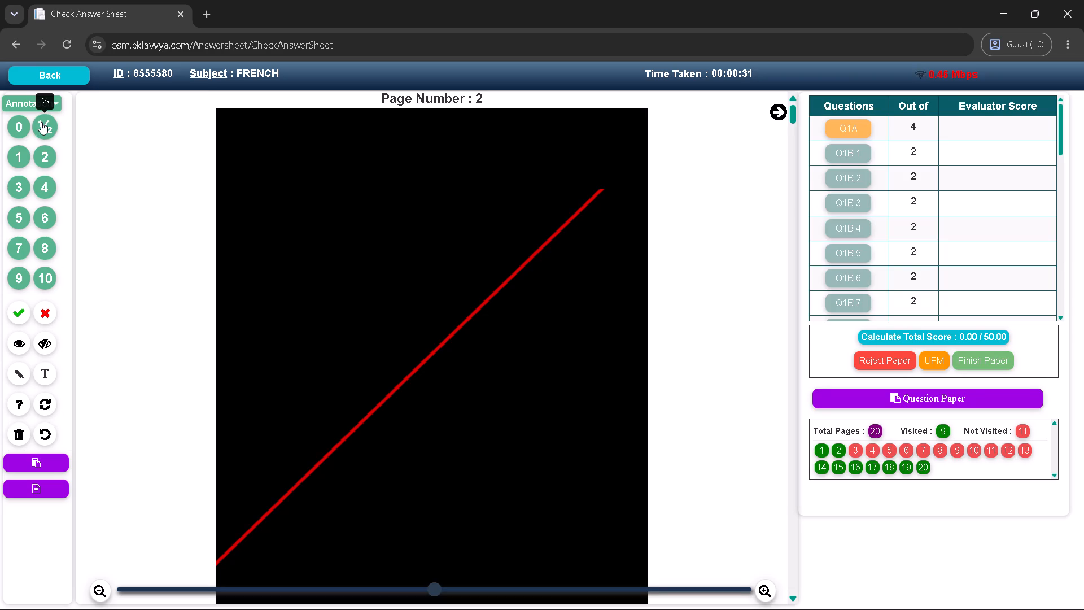
click(57, 76)
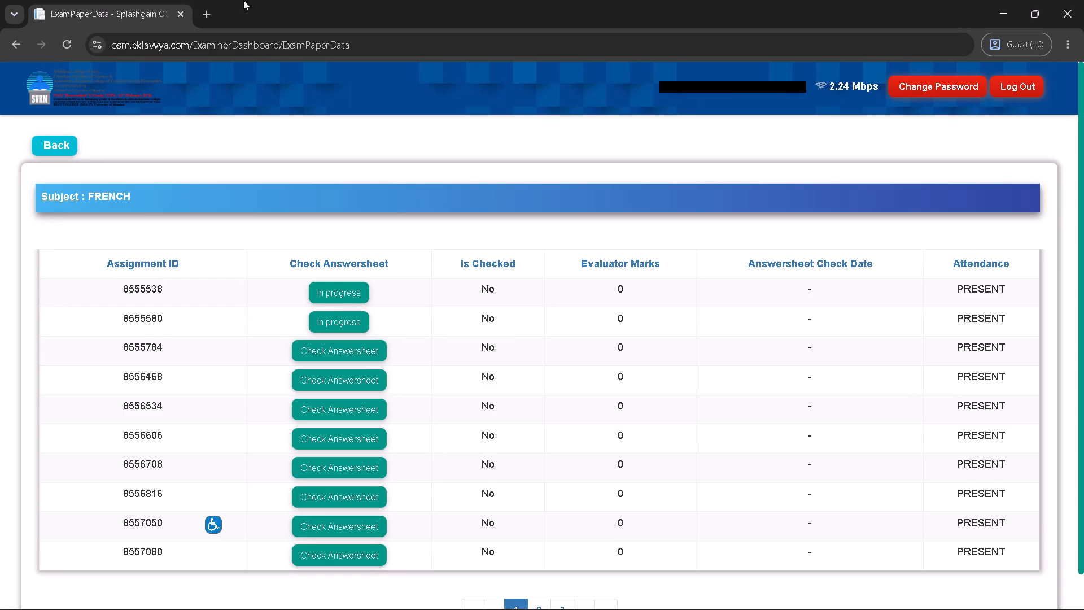
click(49, 142)
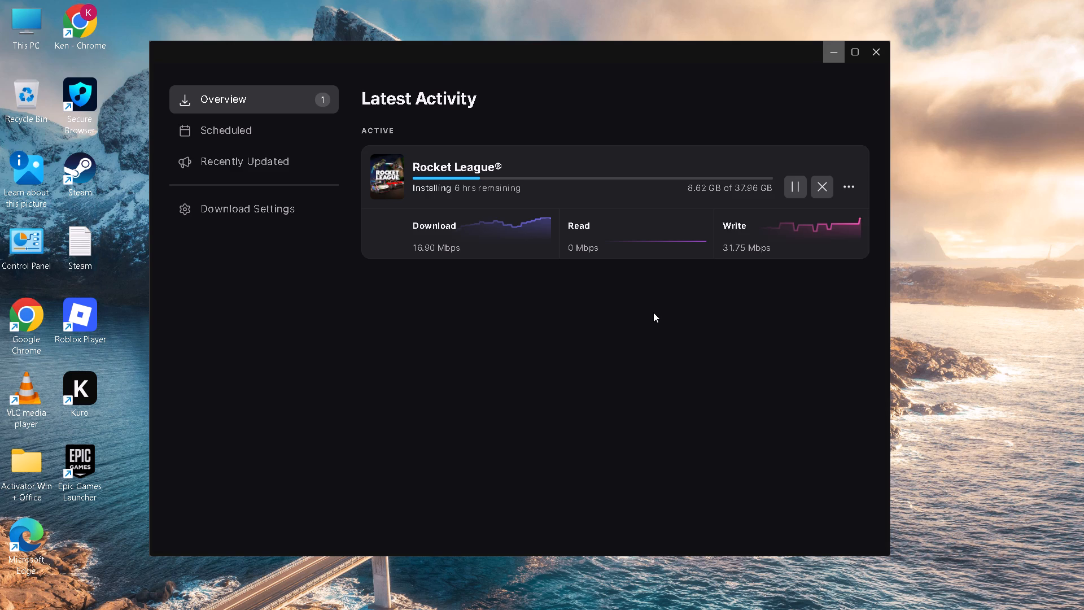
Minimize the Epic Games Launcher downloads window.
click(832, 51)
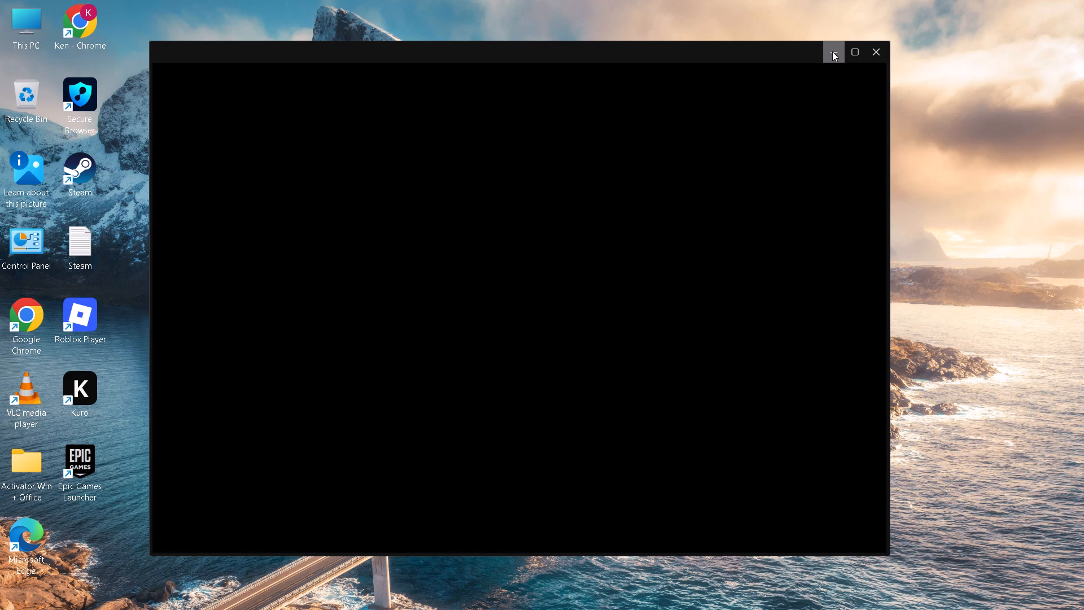